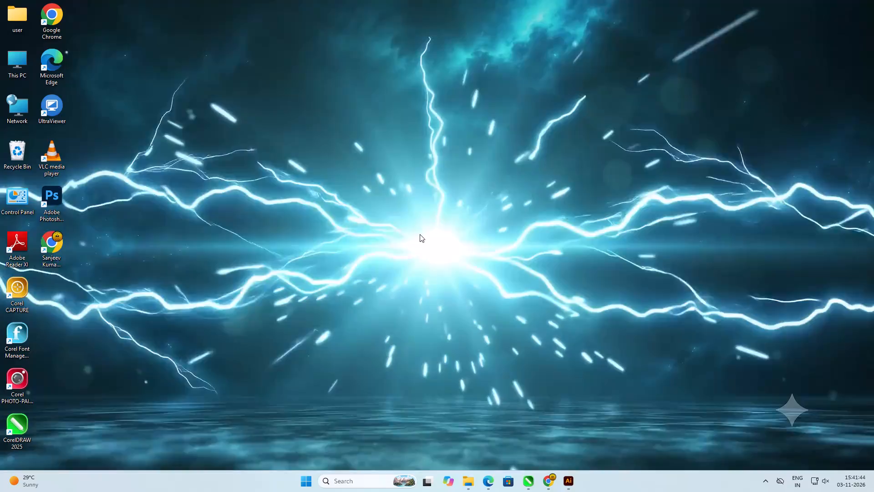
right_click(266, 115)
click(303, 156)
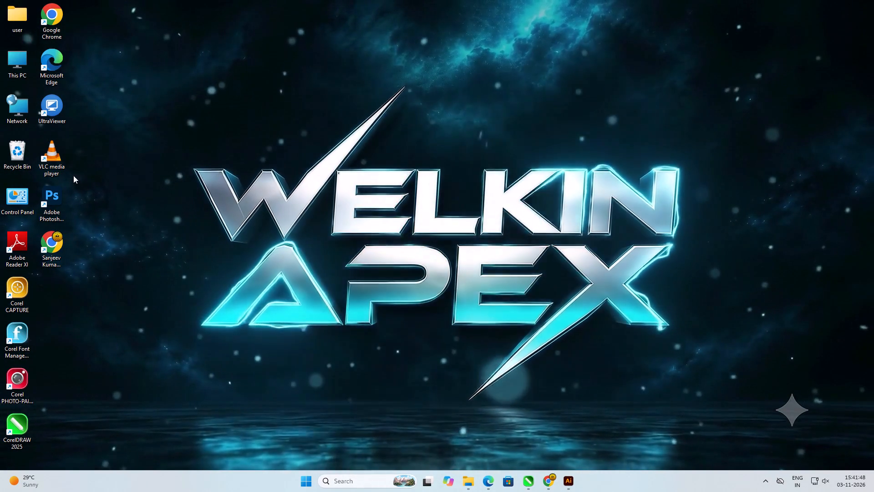
Launch Adobe Photoshop.
double_click(56, 187)
Open the personal Chrome profile and search Google for "passport size photo".
double_click(55, 236)
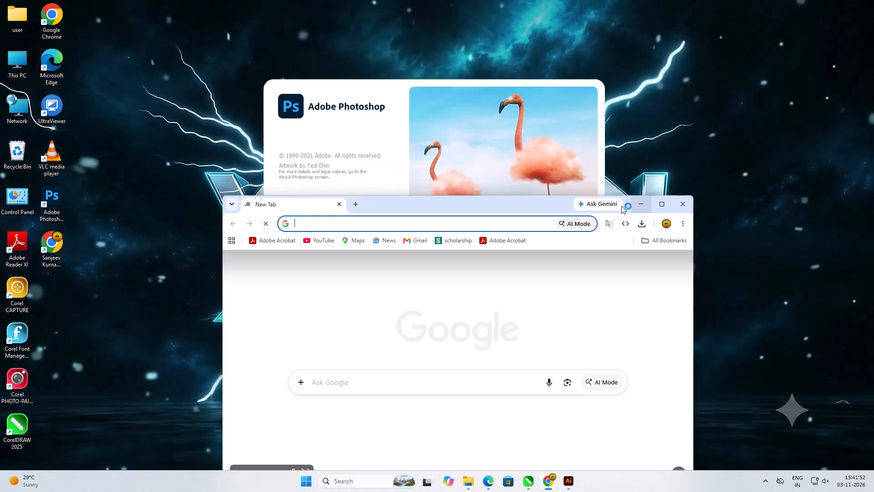
click(399, 224)
text(passp)
text(ort)
key(space)
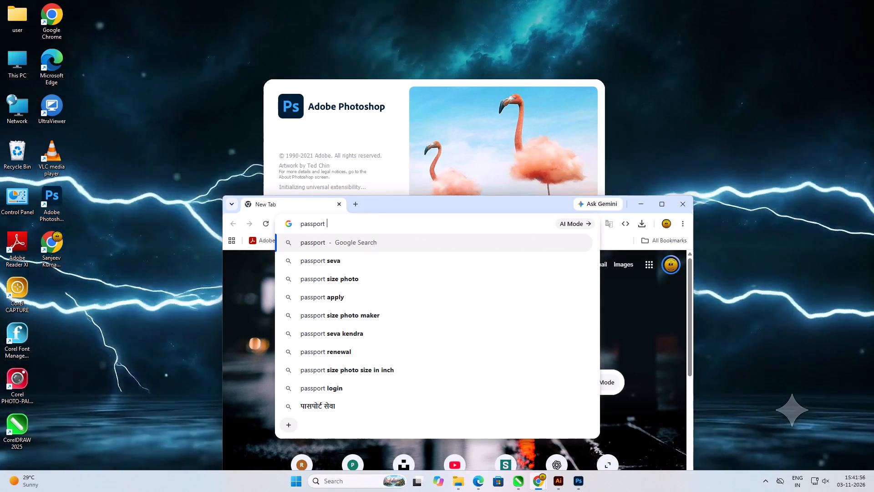
click(309, 284)
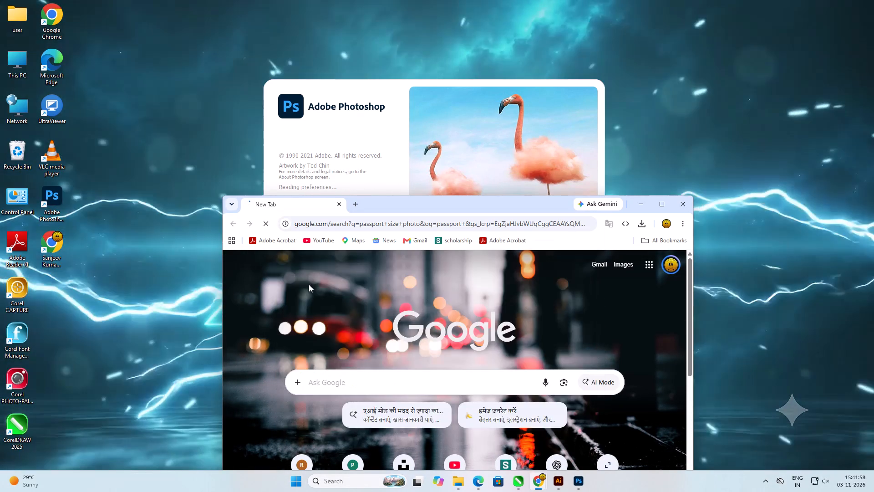
Look through the search results and sample images for the standard passport photo dimensions.
scroll(311, 335, down, 1)
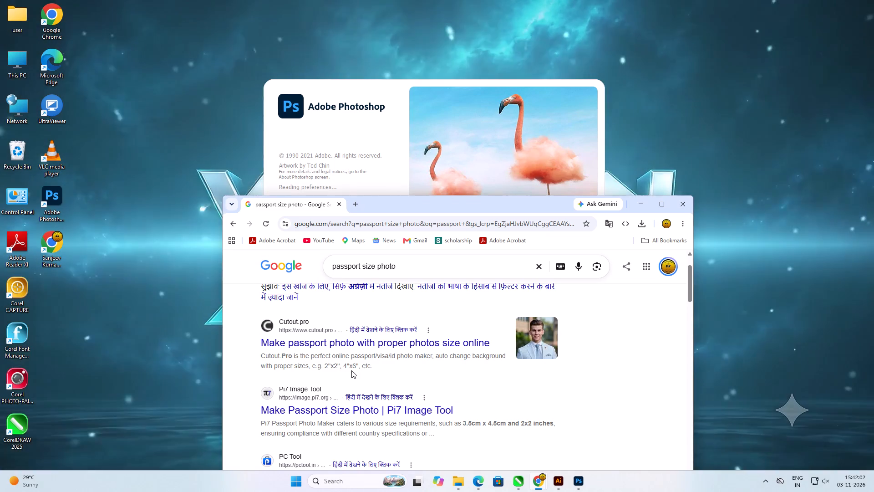
scroll(351, 370, down, 2)
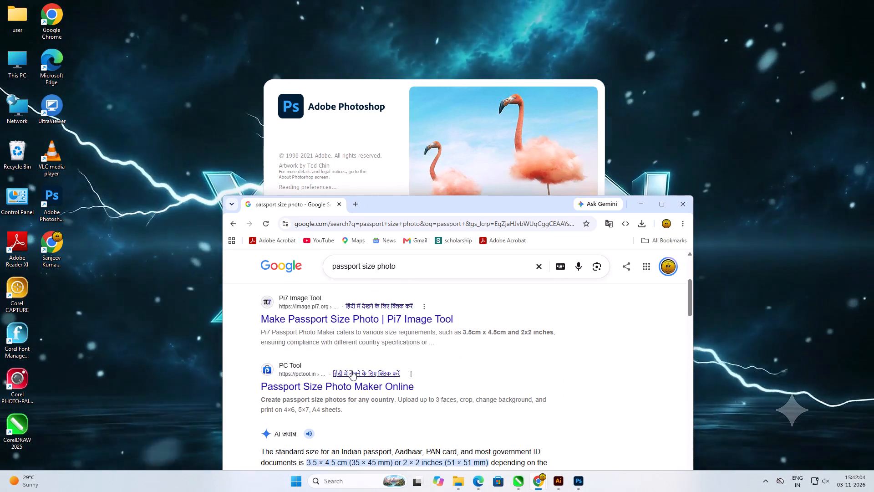
scroll(351, 370, down, 2)
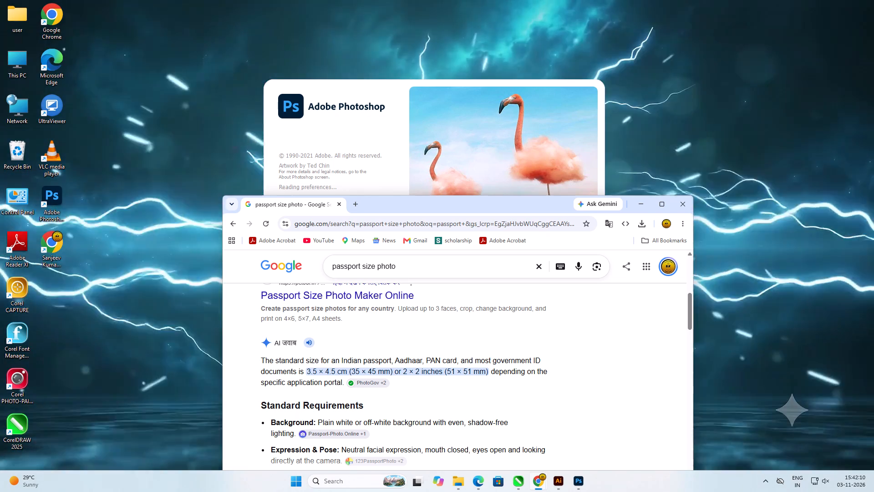
scroll(327, 374, down, 3)
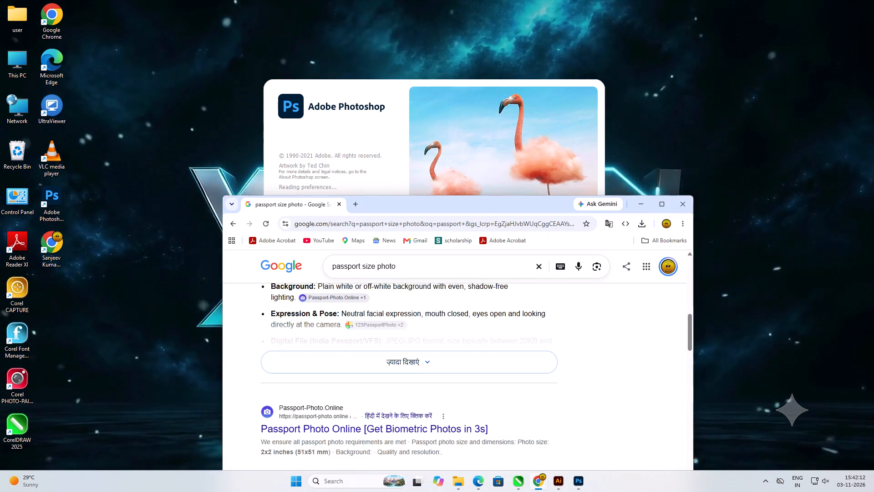
scroll(327, 374, down, 4)
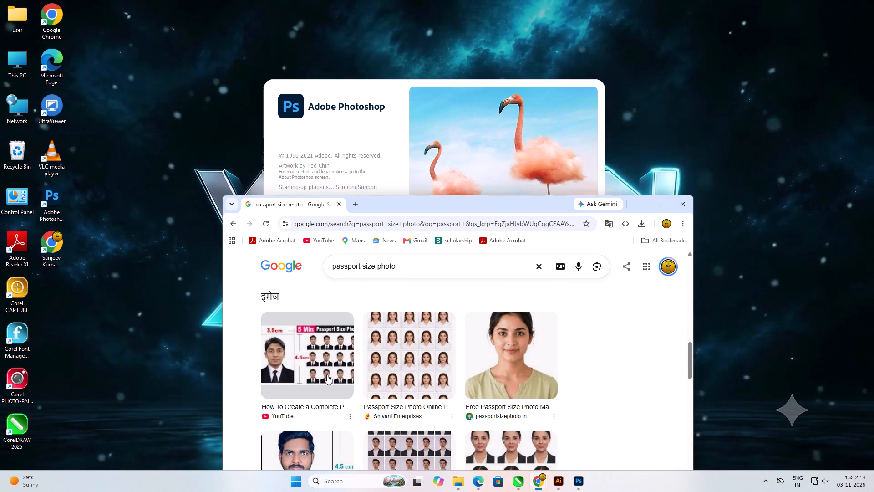
scroll(327, 374, down, 6)
scroll(327, 374, up, 10)
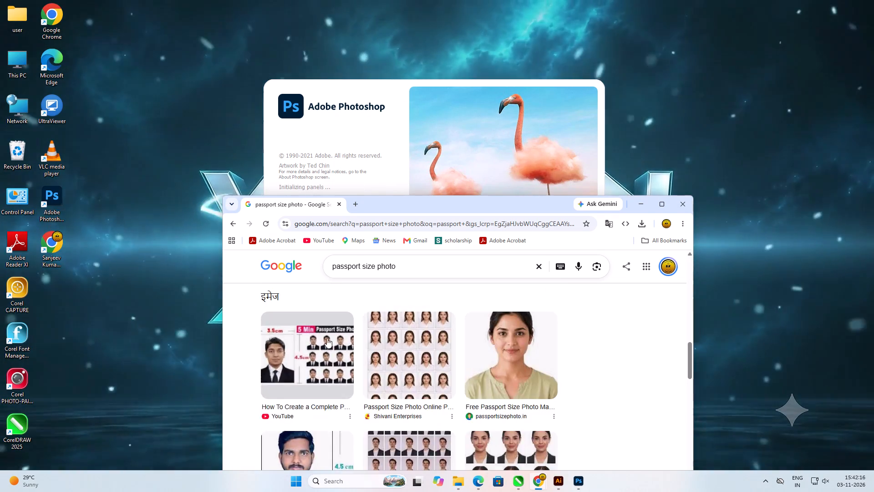
scroll(327, 338, up, 7)
Change the Google search to "passport photo size", read the standard dimensions, and close the browser.
click(407, 267)
drag(407, 267, 366, 266)
text(po)
key(BackSpace)
text(hoto)
key(space)
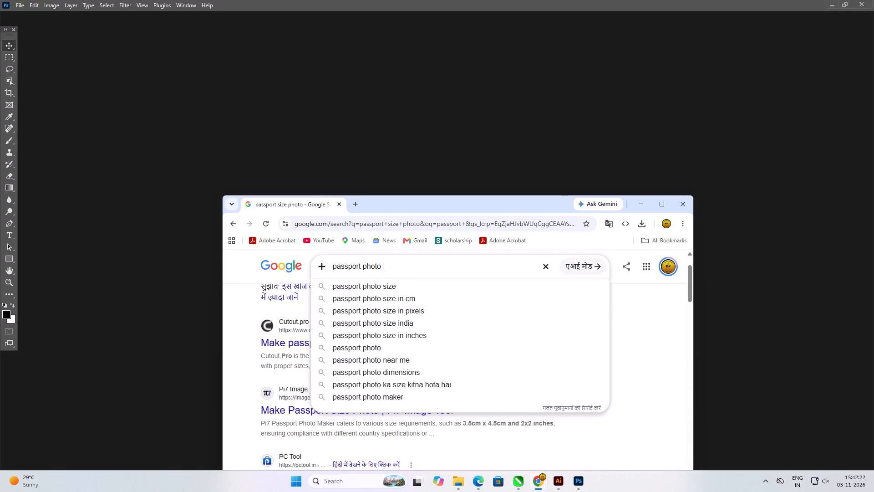
text(size)
key(Return)
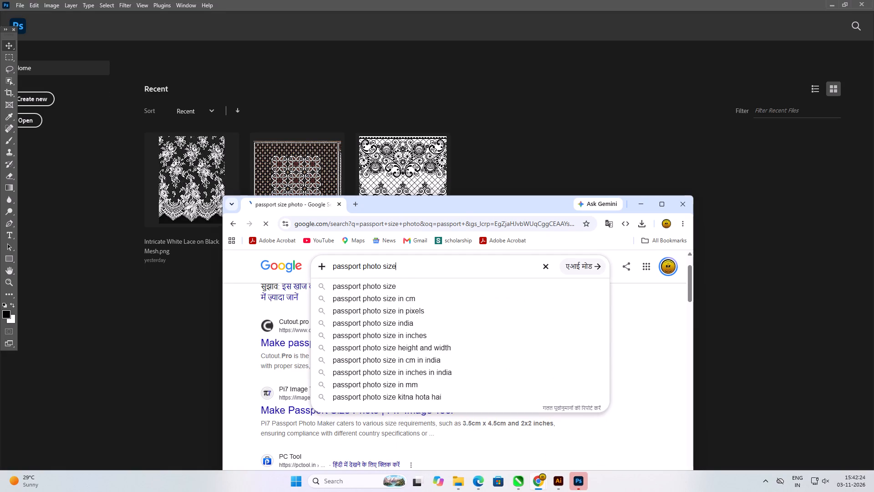
scroll(445, 370, down, 1)
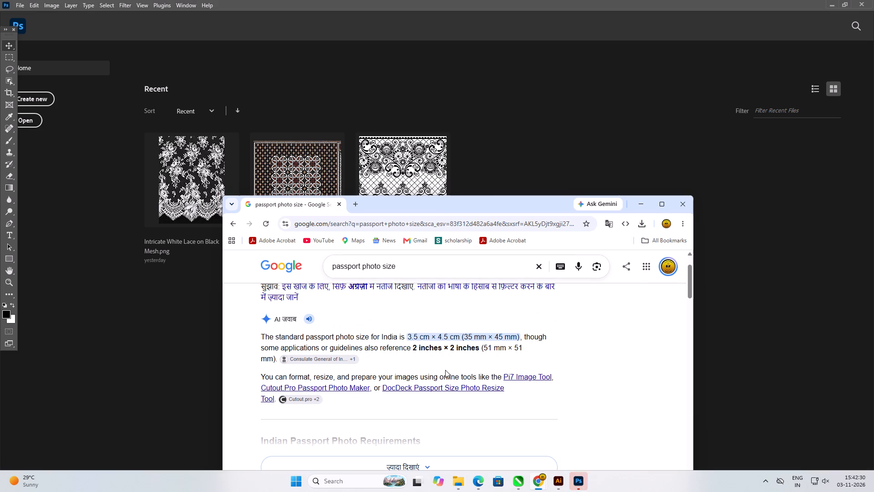
click(676, 210)
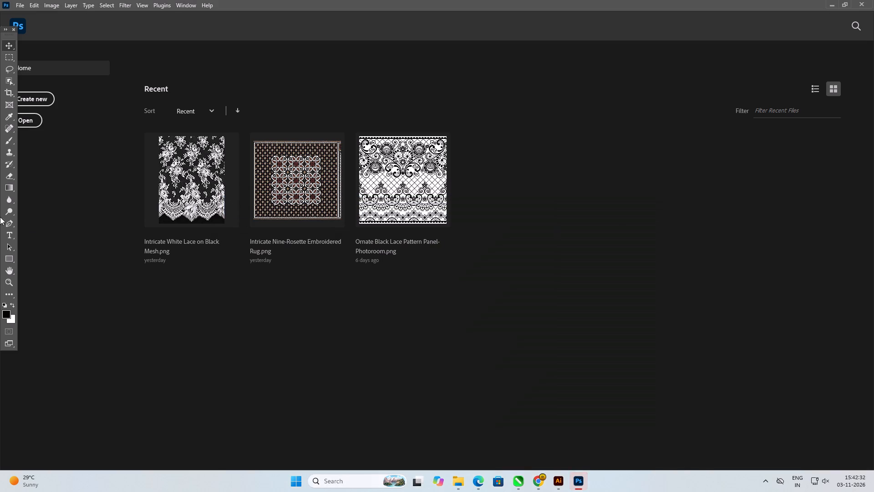
Start a new Photoshop document with units in centimeters and a width of 3.5.
click(37, 95)
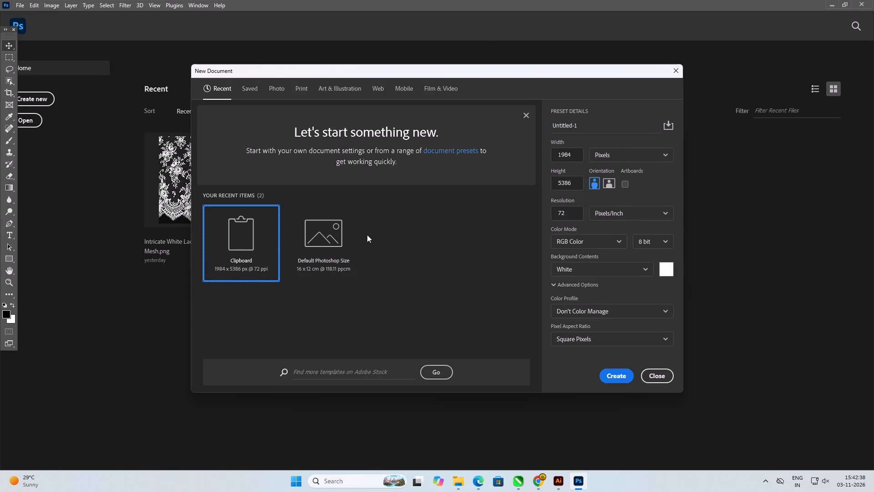
click(613, 159)
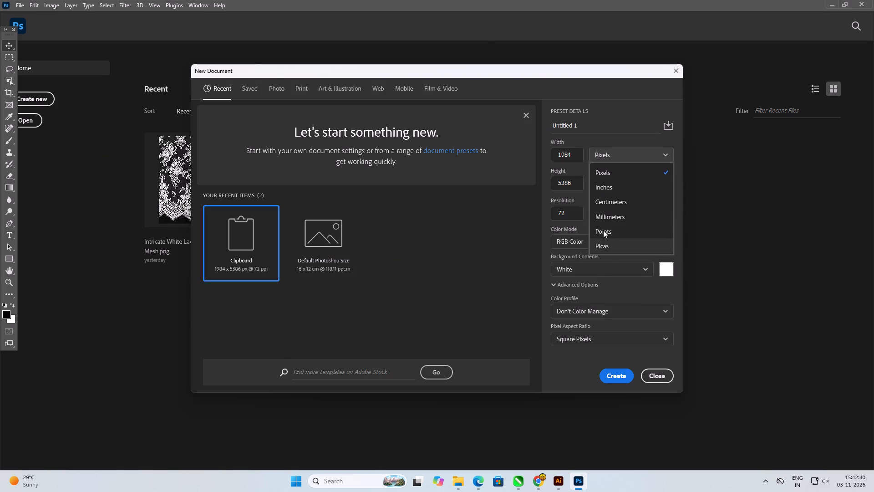
click(602, 203)
drag(582, 158, 466, 158)
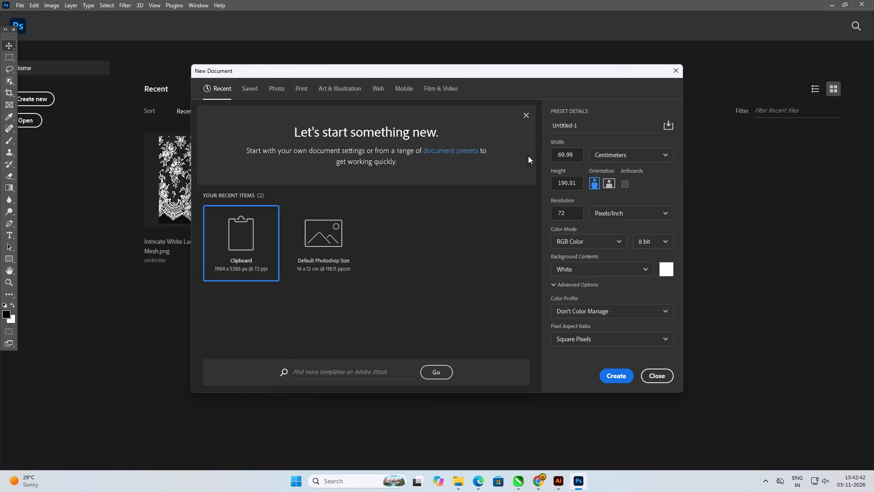
click(576, 153)
key(ctrl+a)
text(3.5)
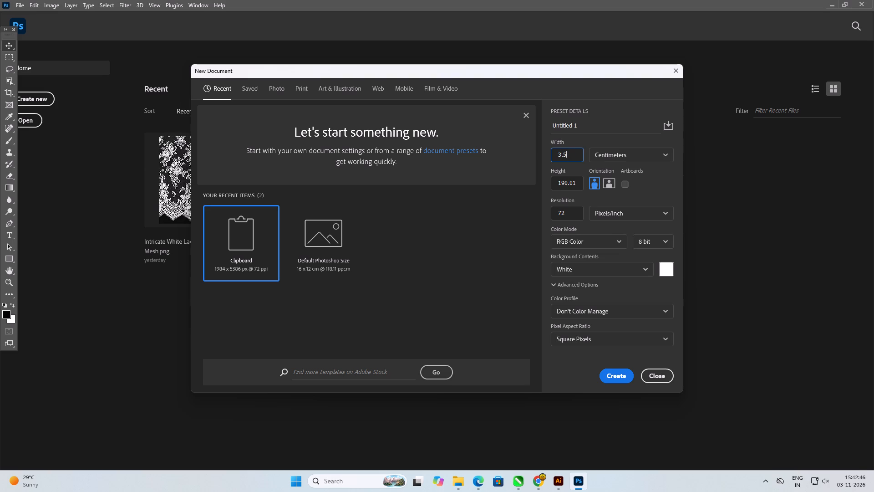
key(Tab)
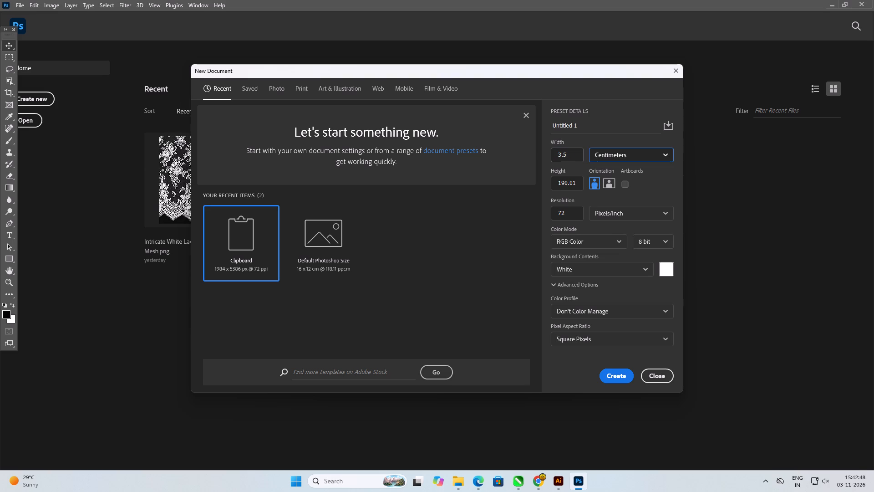
Set the new document's height to 4.5 cm and create the document.
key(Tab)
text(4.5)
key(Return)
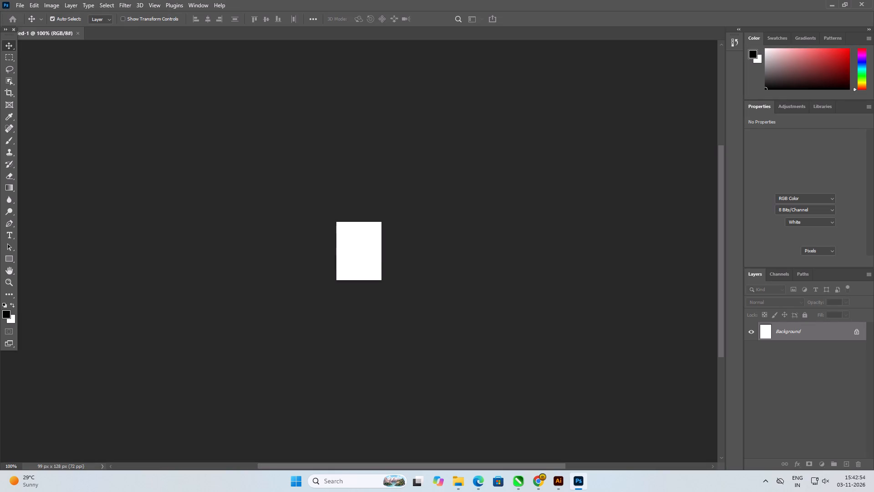
Open the portrait photo "WhatsApp Image 2026-11-03 at 3.38.34 PM.jpeg" as a separate document.
scroll(376, 257, up, 4)
scroll(376, 257, down, 3)
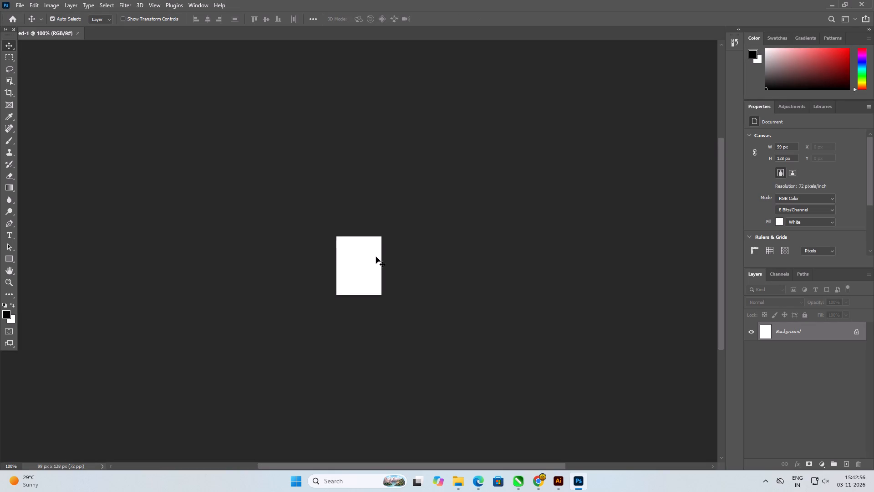
click(13, 6)
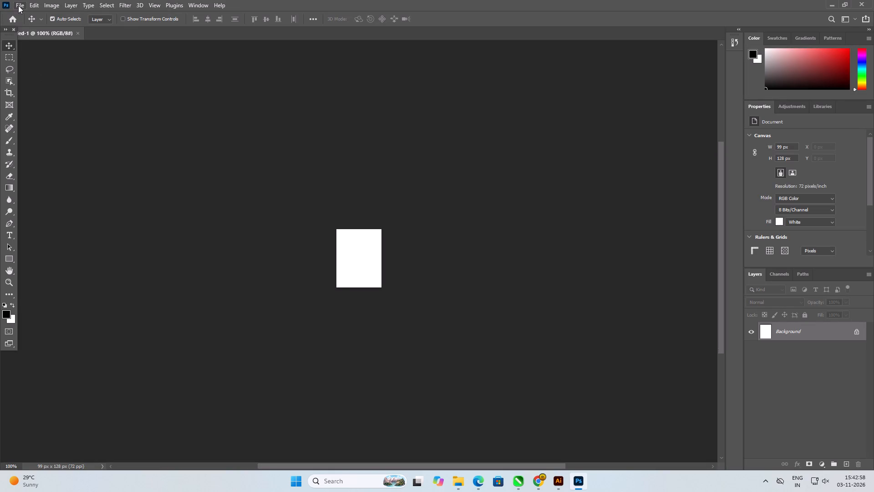
click(18, 5)
click(24, 24)
double_click(107, 85)
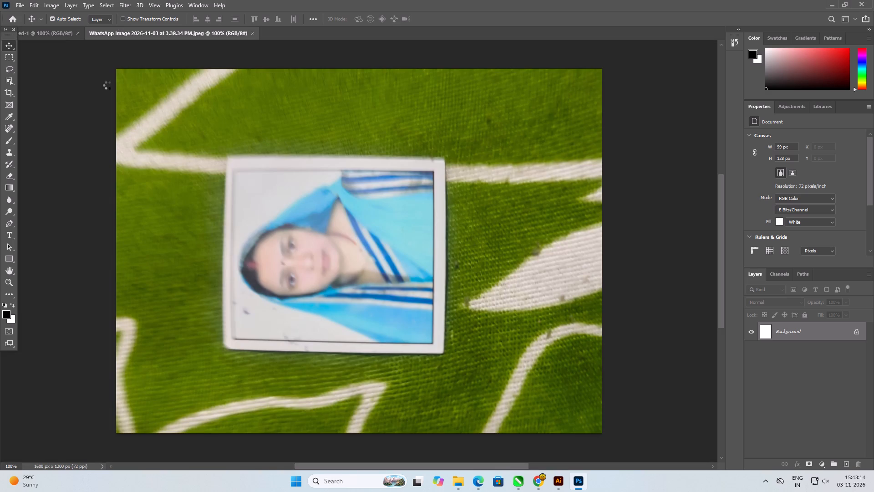
click(340, 272)
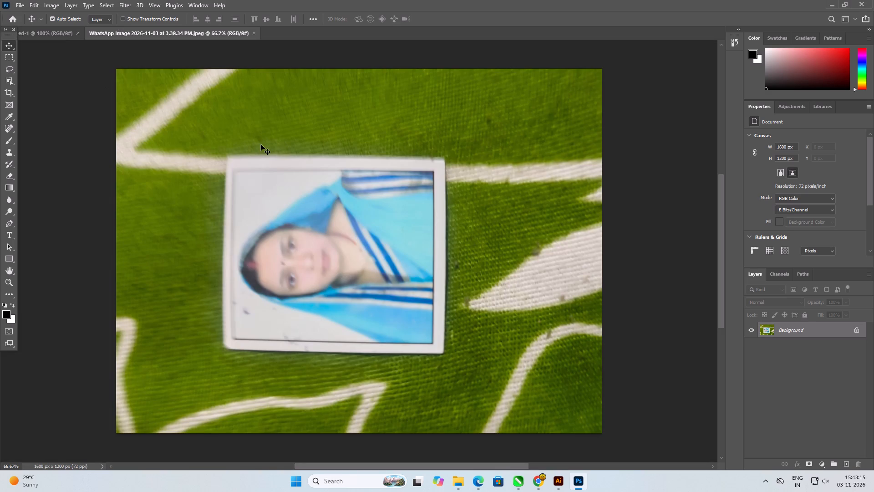
Start cropping the photo, bringing the crop's upper edge down to the inner edge of the print's white border.
click(11, 93)
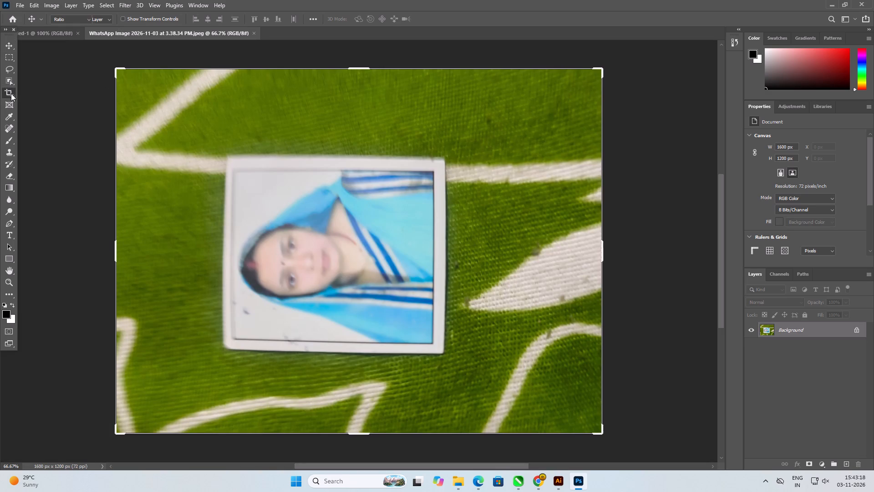
drag(361, 69, 359, 142)
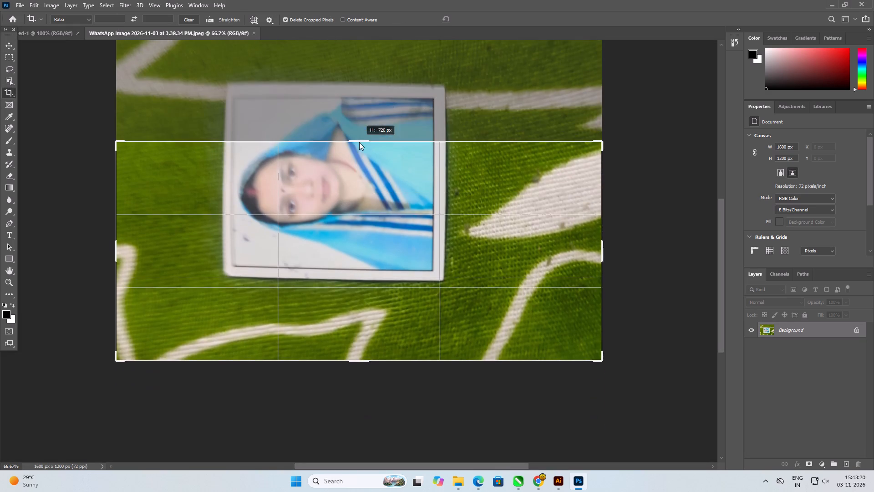
drag(359, 142, 360, 119)
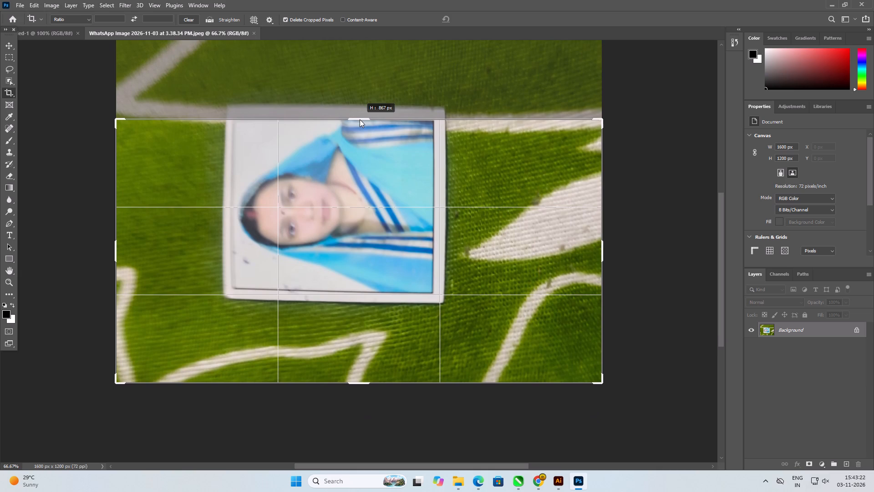
drag(360, 119, 360, 118)
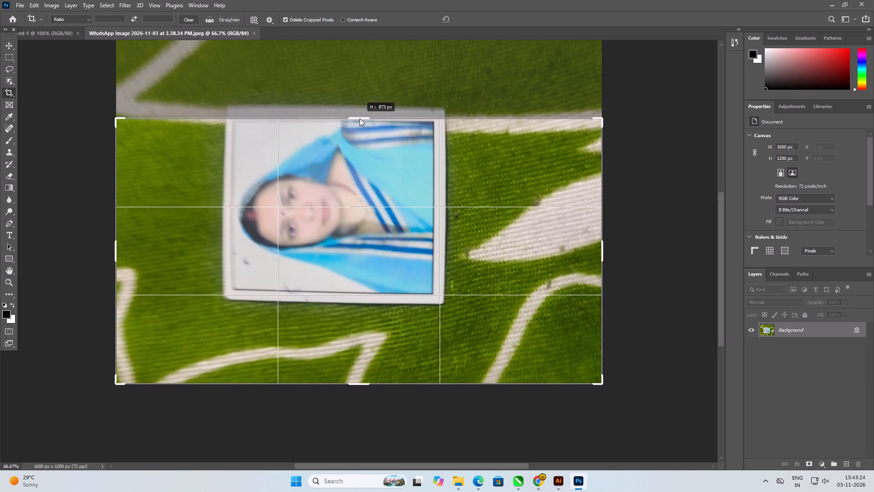
drag(360, 118, 360, 120)
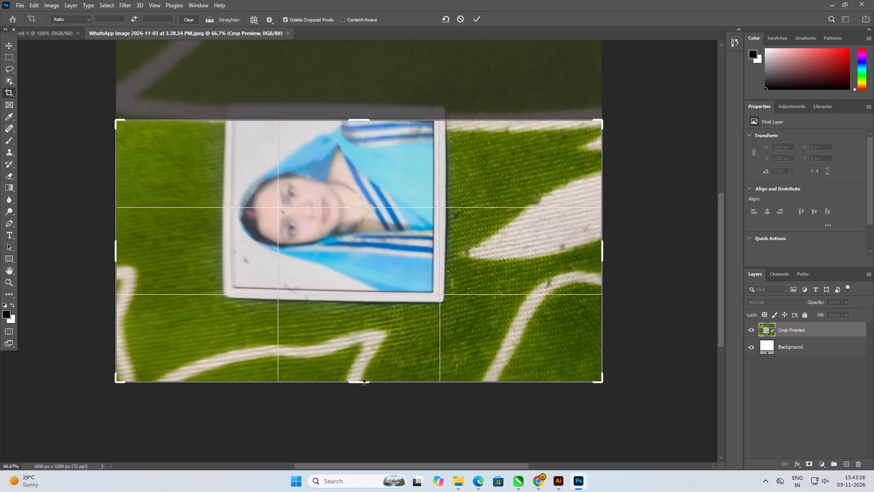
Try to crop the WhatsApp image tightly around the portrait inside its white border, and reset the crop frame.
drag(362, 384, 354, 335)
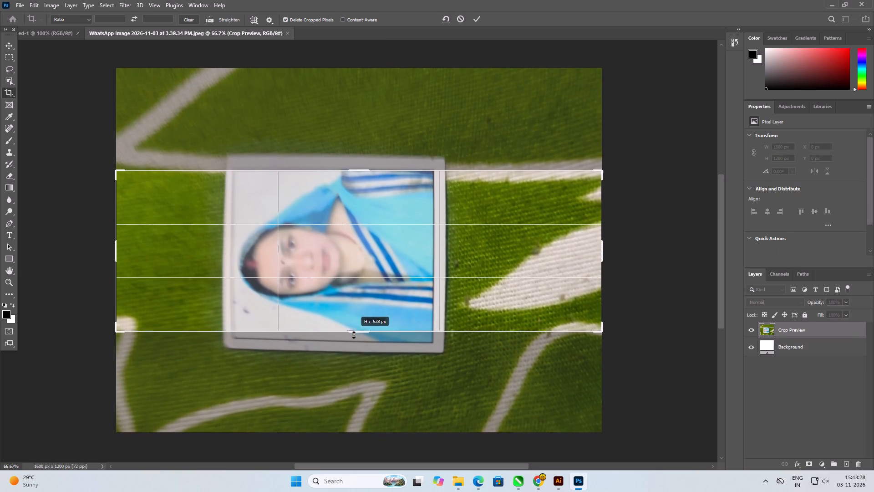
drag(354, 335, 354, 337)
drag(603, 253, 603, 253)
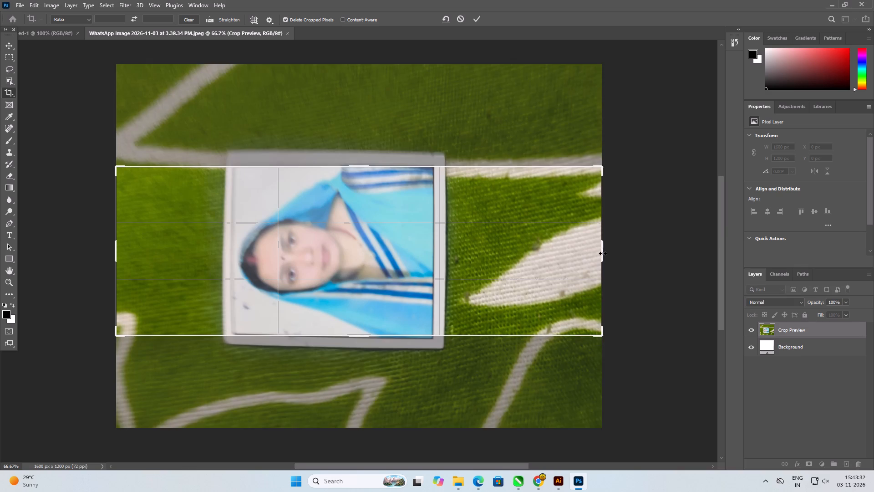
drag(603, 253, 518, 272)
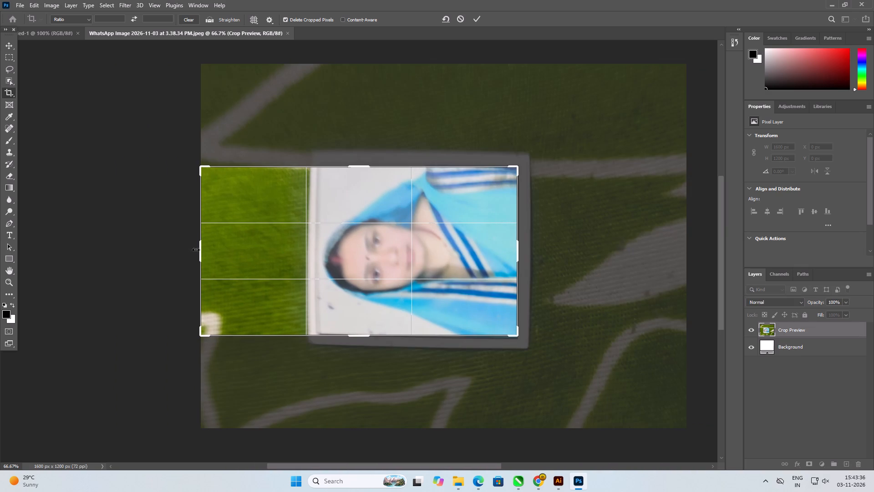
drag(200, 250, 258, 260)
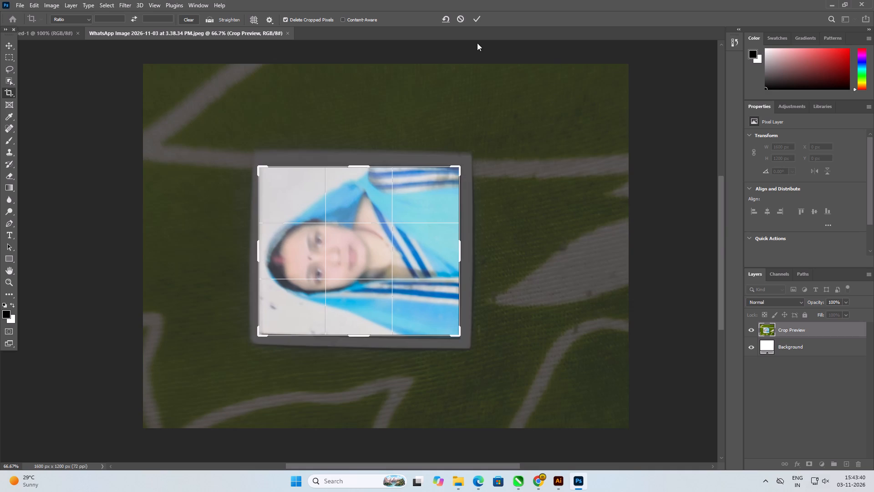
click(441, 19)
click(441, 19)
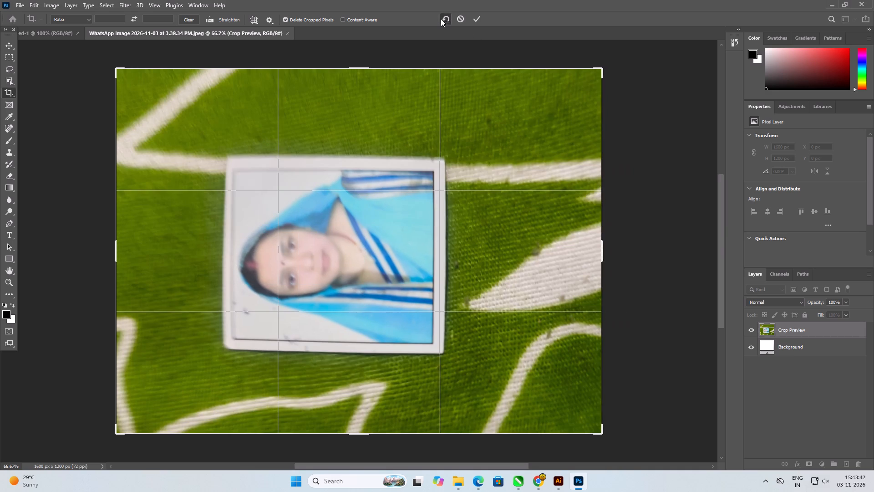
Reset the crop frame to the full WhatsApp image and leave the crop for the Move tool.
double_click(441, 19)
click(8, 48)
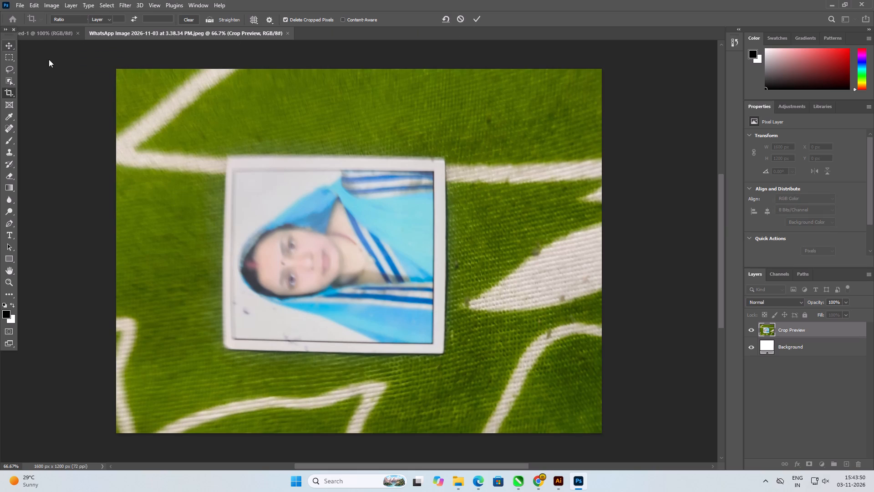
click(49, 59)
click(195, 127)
Unlock the WhatsApp image's Background layer for free transformation.
key(ctrl+t)
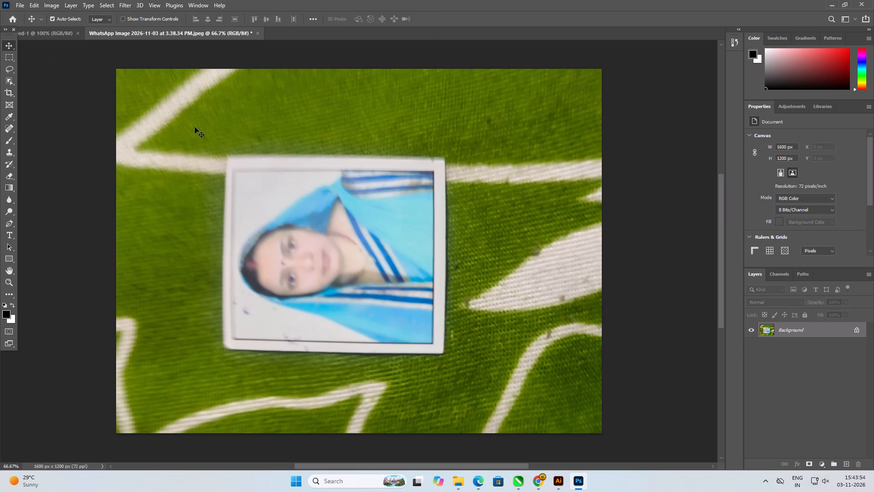
click(856, 333)
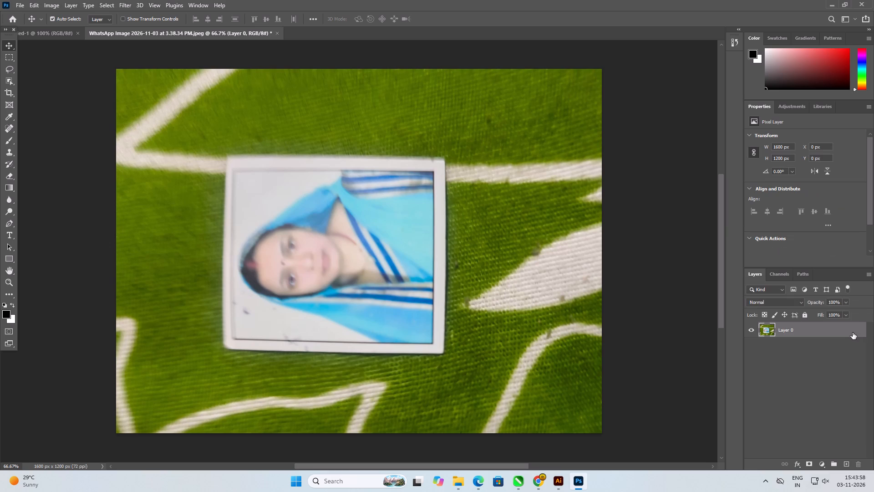
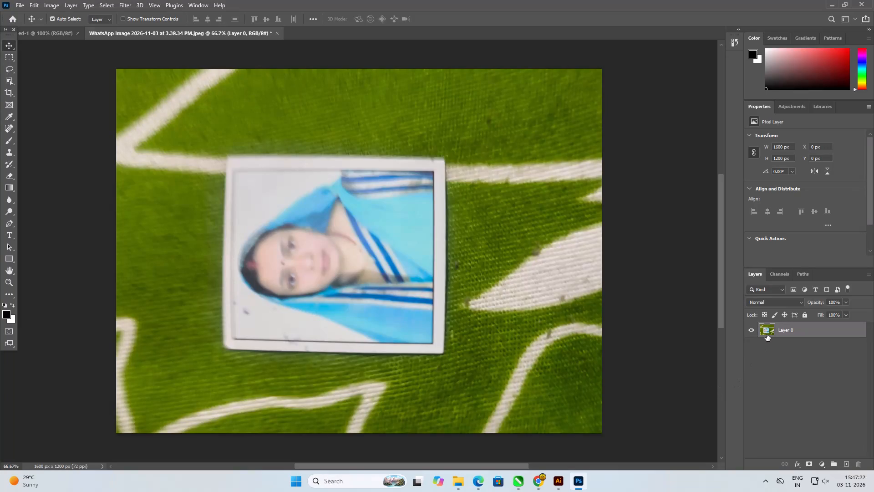
Rotate the WhatsApp image layer by 90° so the portrait stands upright.
key(ctrl+t)
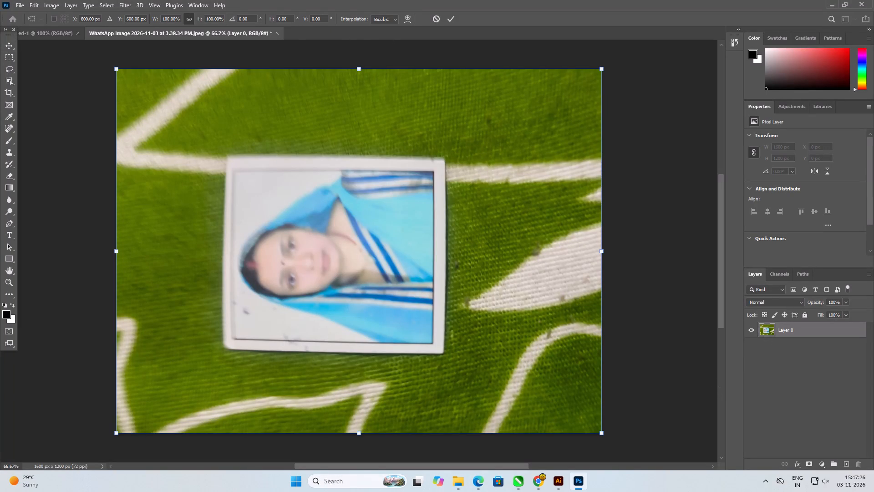
drag(249, 19, 213, 20)
key(9)
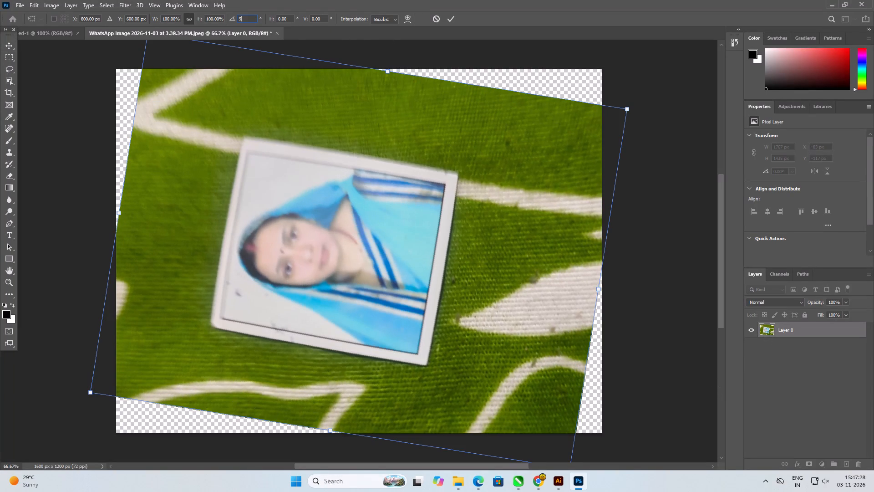
key(0)
key(Return)
Crop the image on all sides tightly to the portrait, leaving out the print's white border and the green cloth.
scroll(213, 20, down, 1)
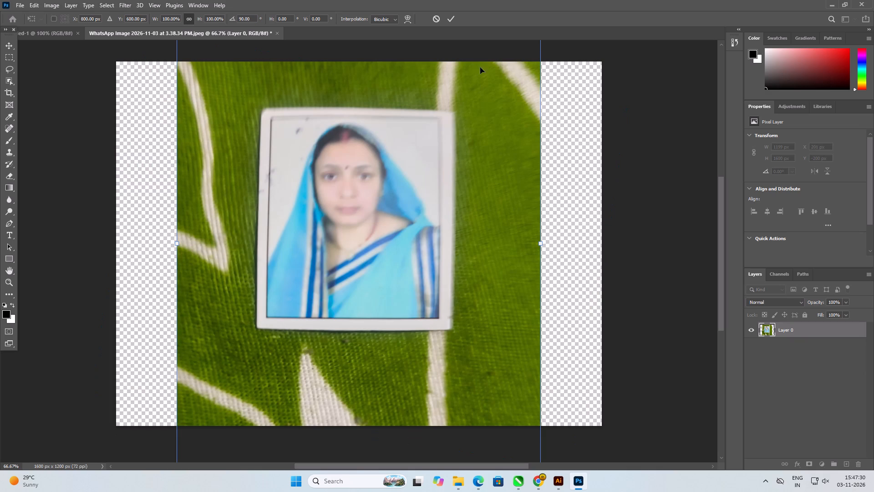
click(11, 93)
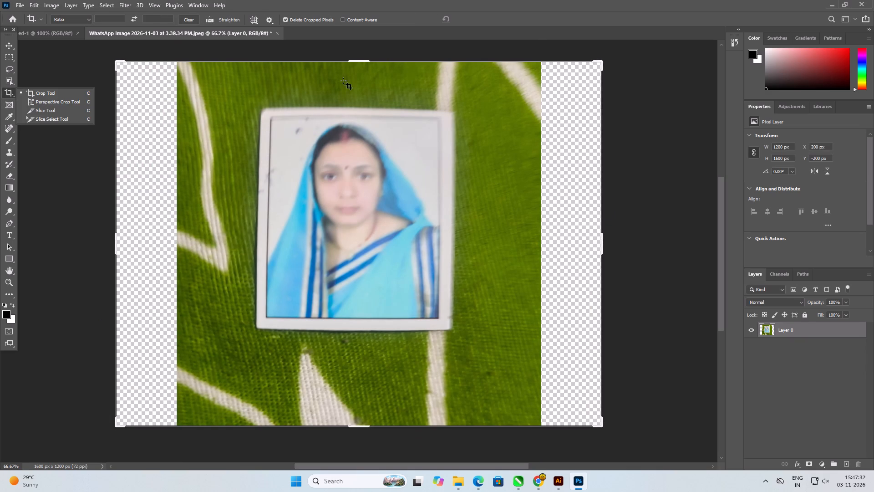
drag(359, 63, 364, 92)
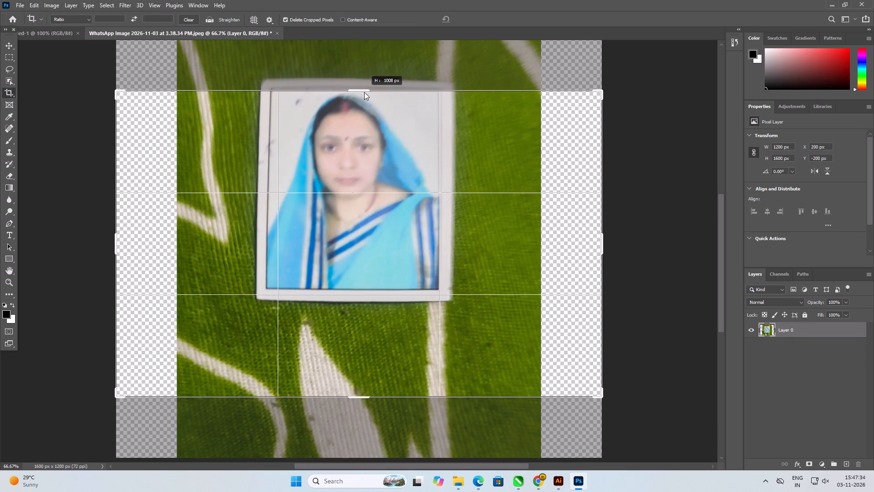
drag(364, 92, 366, 90)
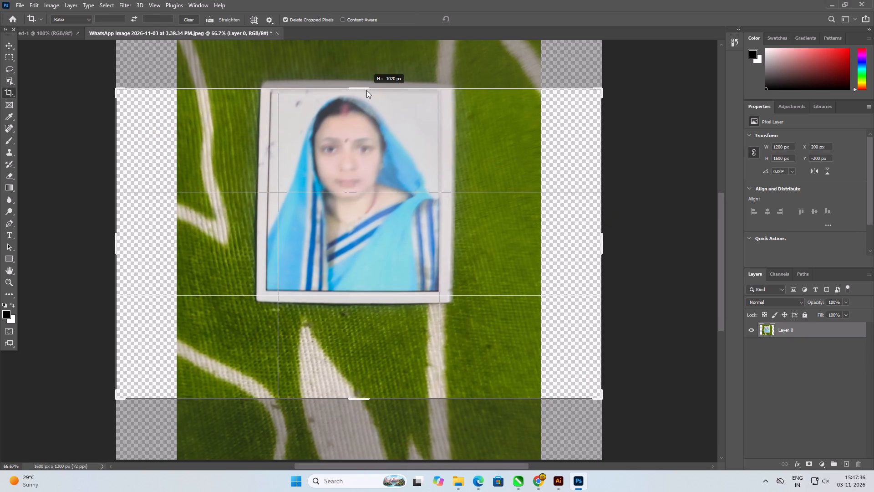
drag(366, 90, 367, 90)
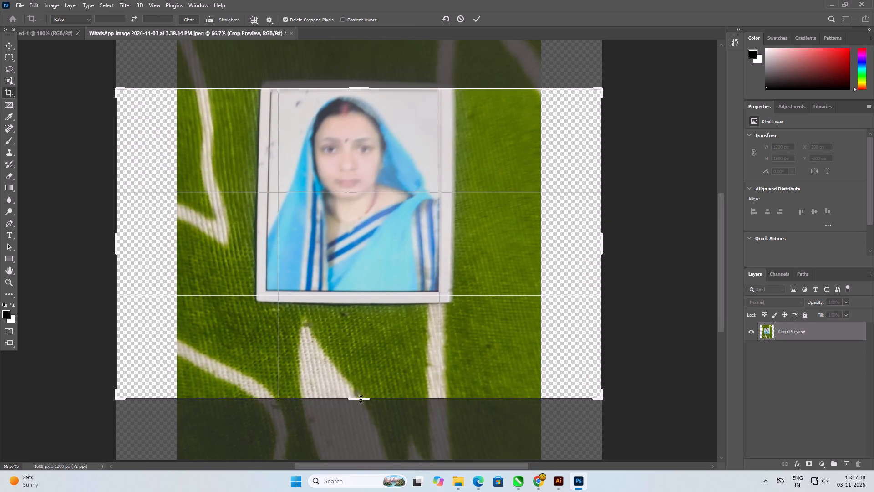
drag(361, 399, 355, 345)
drag(606, 246, 605, 246)
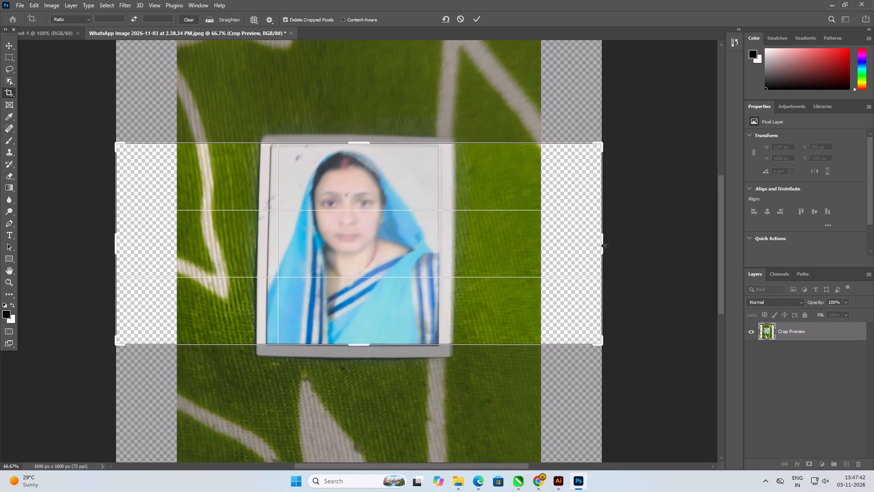
drag(605, 246, 552, 255)
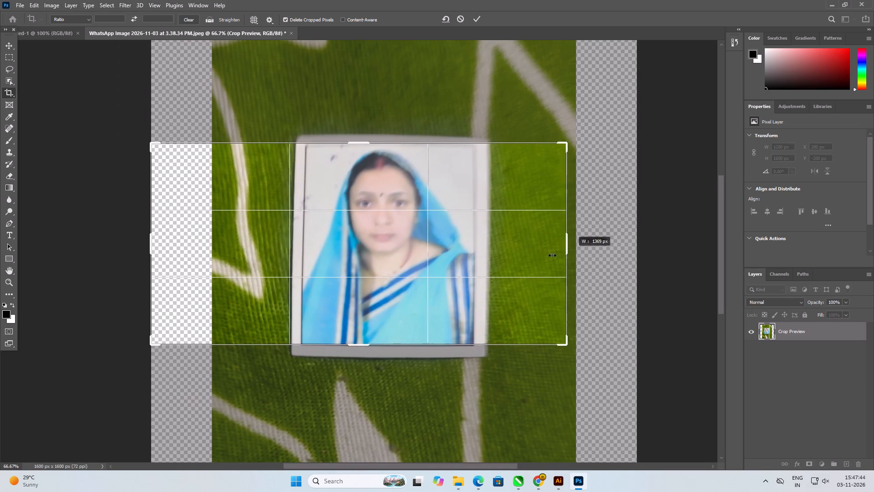
drag(552, 255, 525, 264)
click(195, 244)
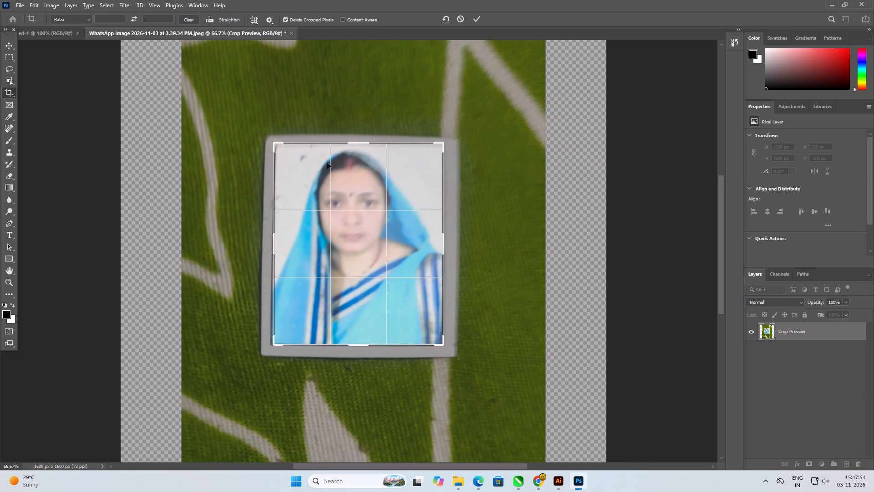
Apply the crop around the portrait.
click(475, 17)
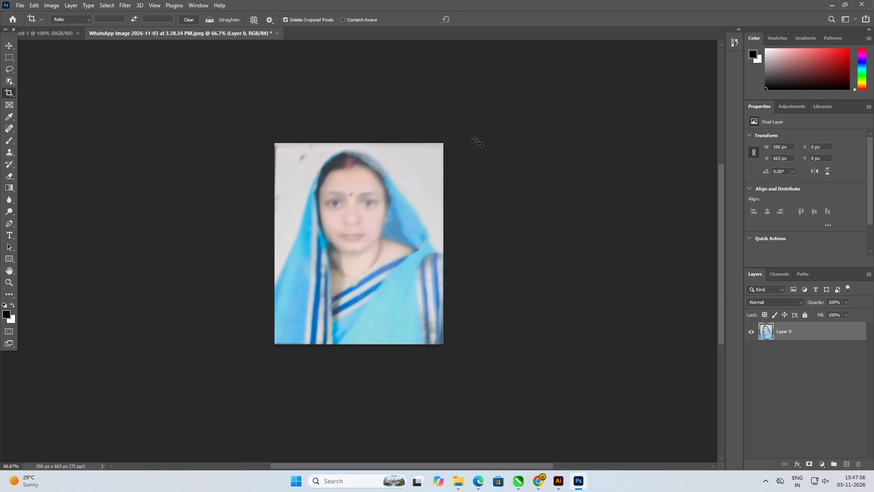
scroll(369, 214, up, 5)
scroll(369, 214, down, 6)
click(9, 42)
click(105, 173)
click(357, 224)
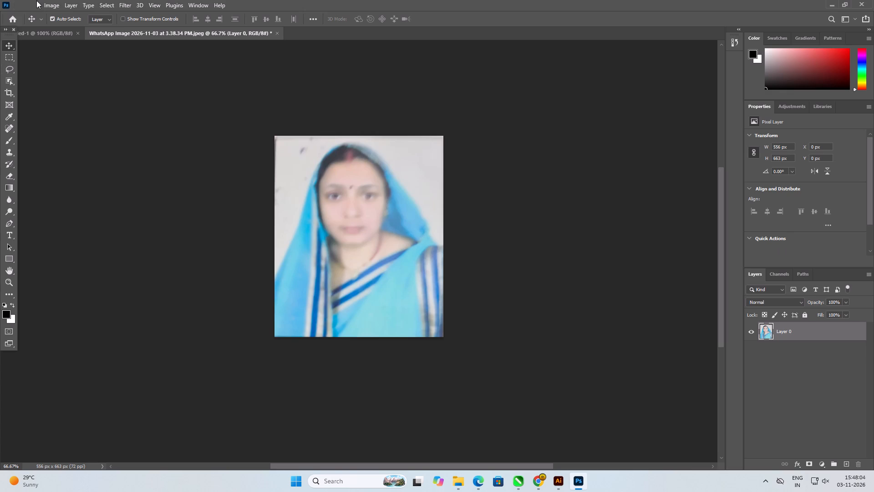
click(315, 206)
Resize the cropped portrait image to a width of 3.5 centimeters.
click(53, 0)
click(85, 29)
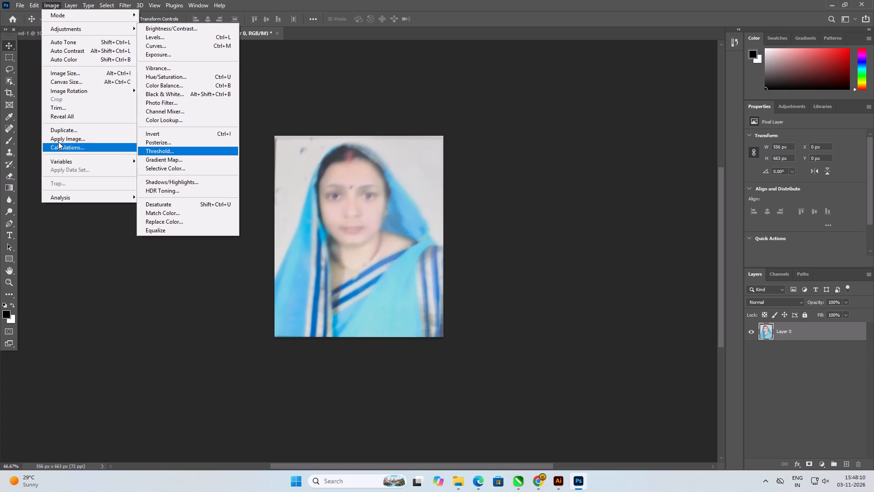
click(70, 72)
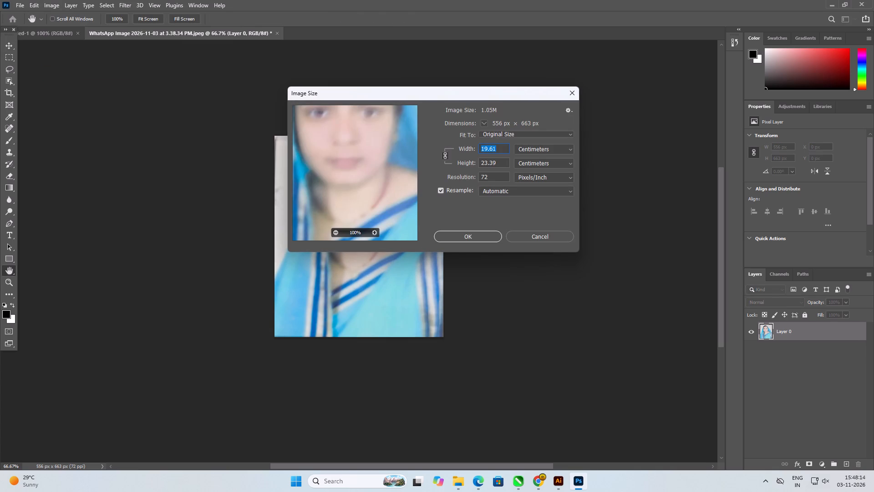
drag(496, 149, 478, 150)
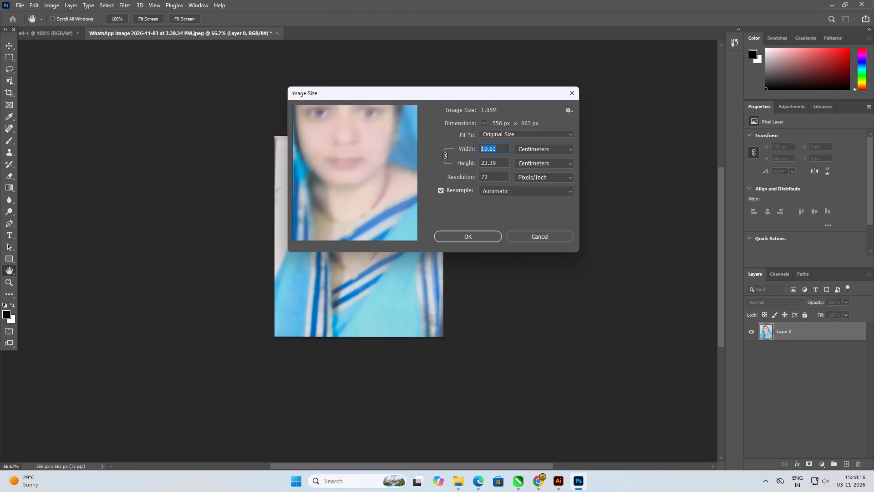
drag(478, 150, 478, 150)
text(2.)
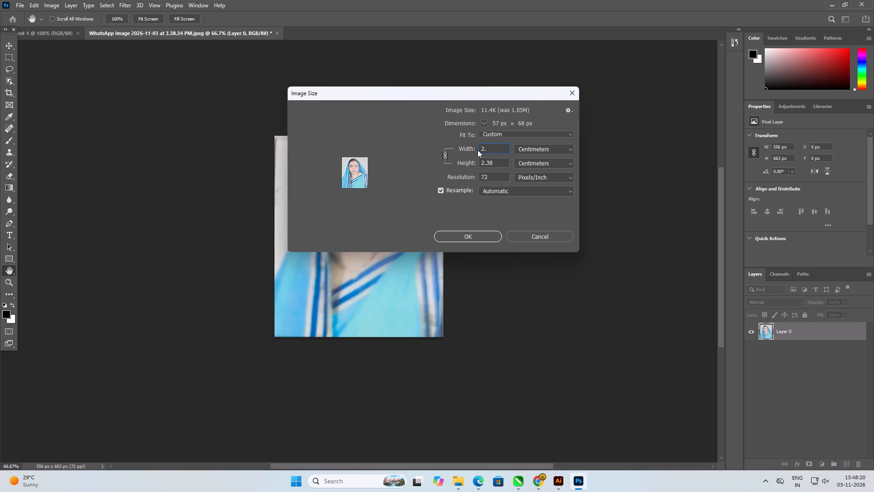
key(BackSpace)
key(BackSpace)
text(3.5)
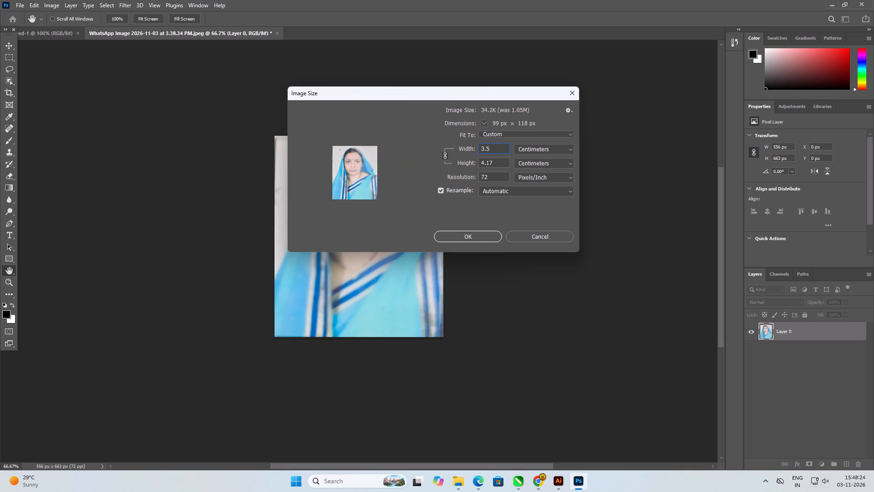
Set the resolution to 300 pixels/inch and apply the image size of 3.5 by 4.17 cm.
click(498, 163)
click(442, 155)
drag(495, 165, 487, 165)
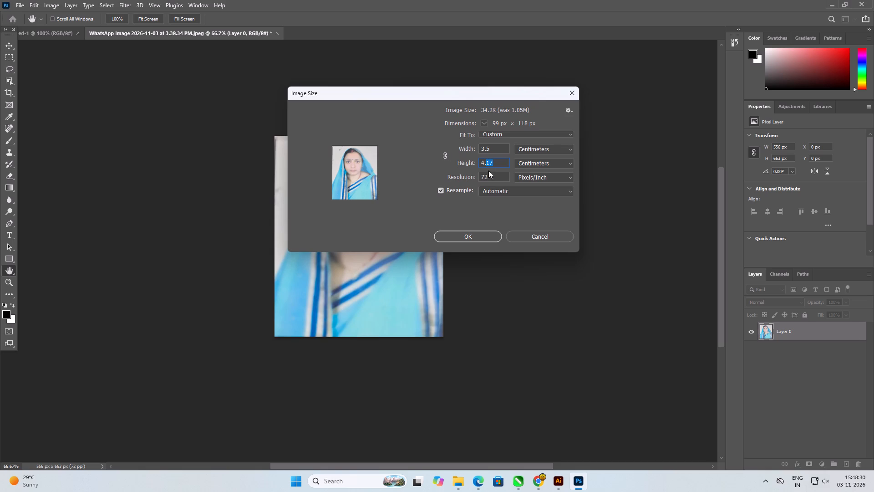
drag(489, 176, 471, 177)
text(300)
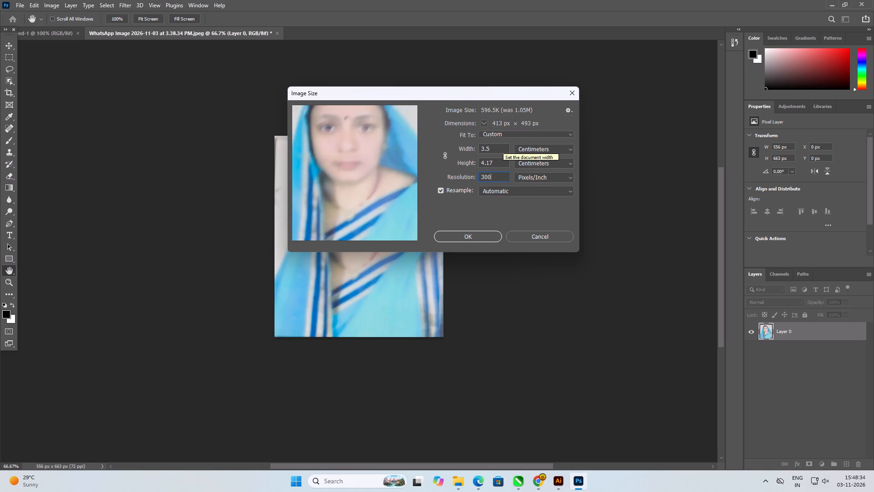
click(491, 236)
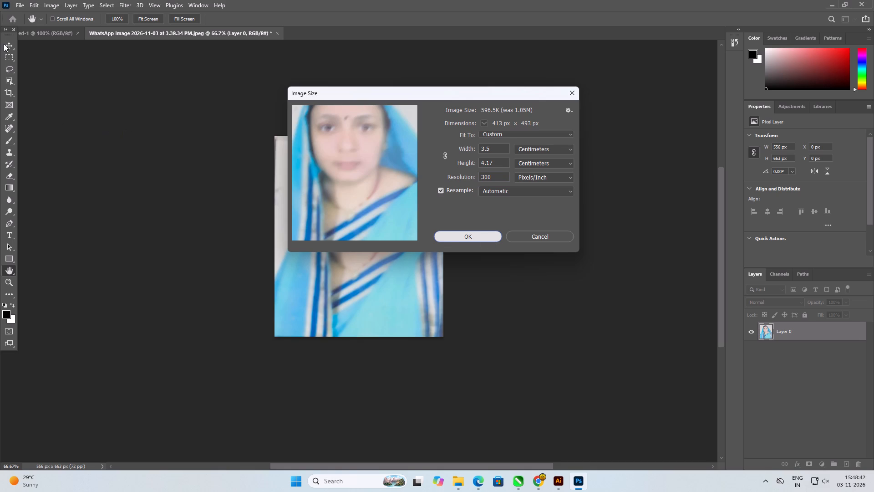
click(439, 180)
click(363, 197)
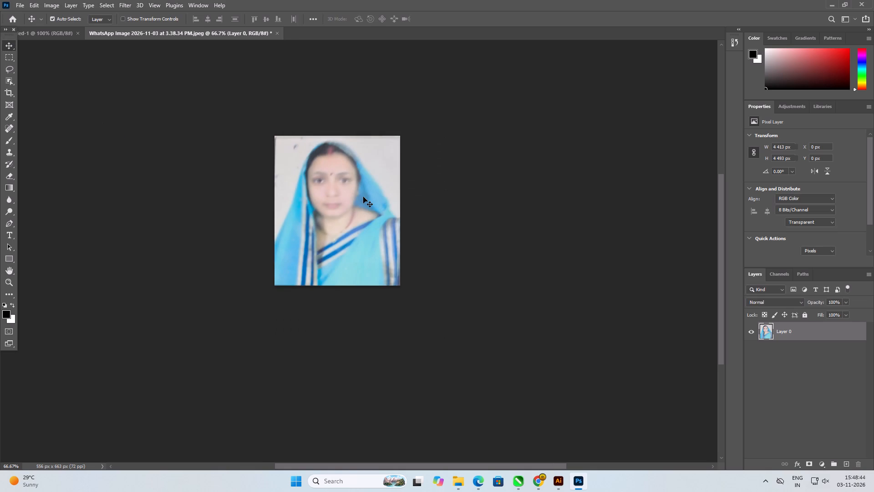
Select the portrait layer in the WhatsApp image and open the Curves adjustment for it.
click(492, 198)
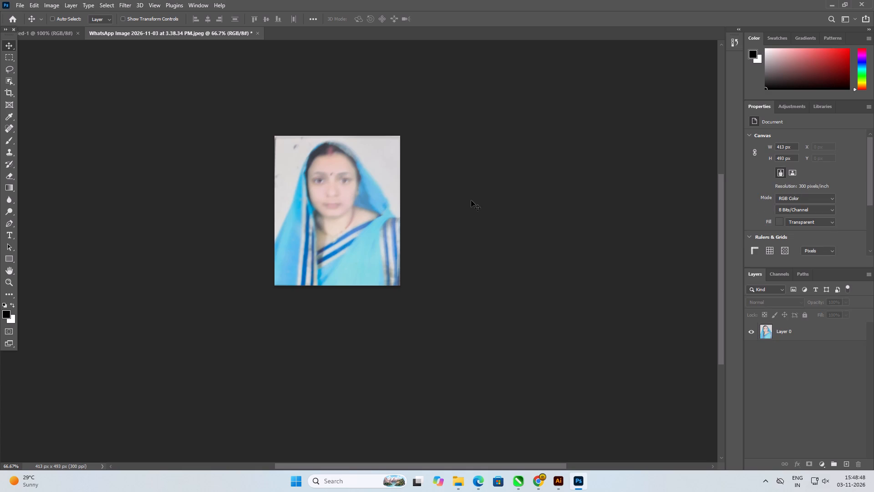
key(ctrl+u)
key(ctrl+m)
click(55, 35)
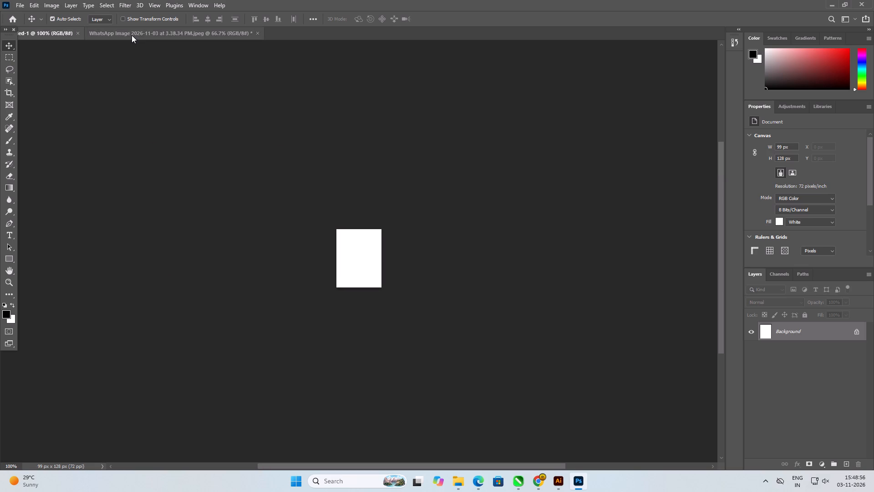
click(132, 35)
click(355, 214)
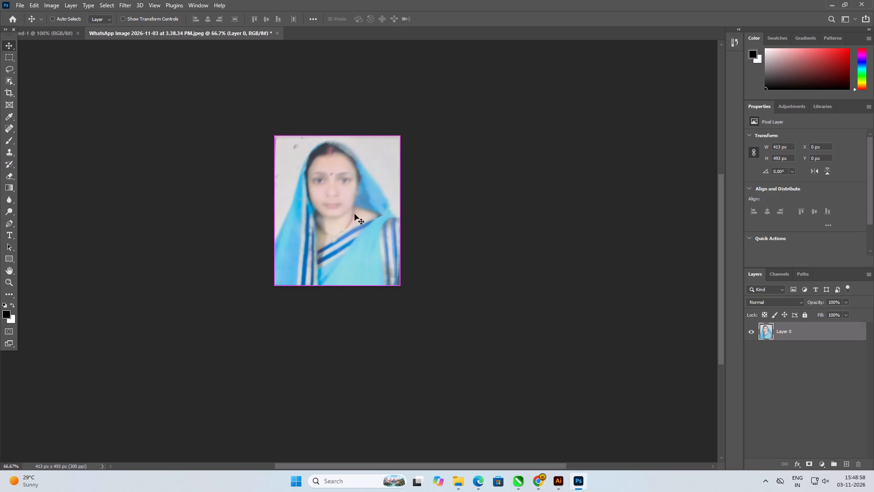
key(ctrl+m)
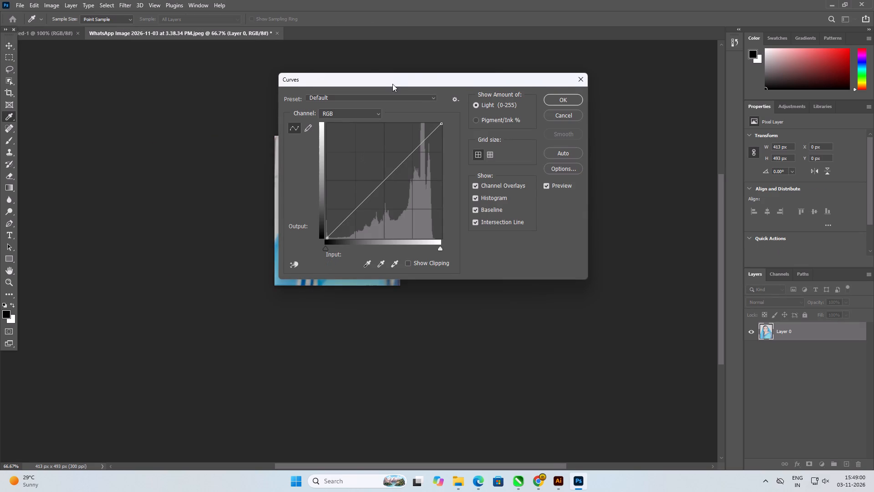
Darken the portrait's midtones with a single RGB curve point at input 136, output 114, and apply the Curves adjustment.
drag(392, 84, 527, 90)
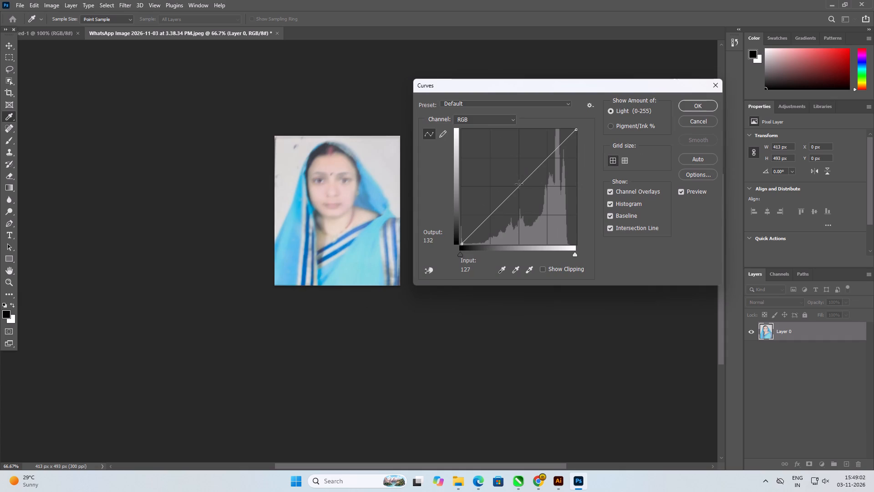
click(519, 184)
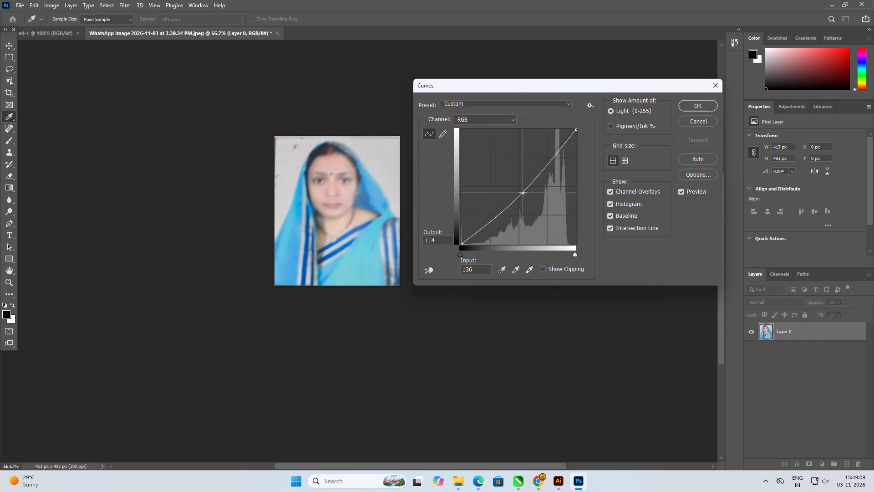
click(692, 104)
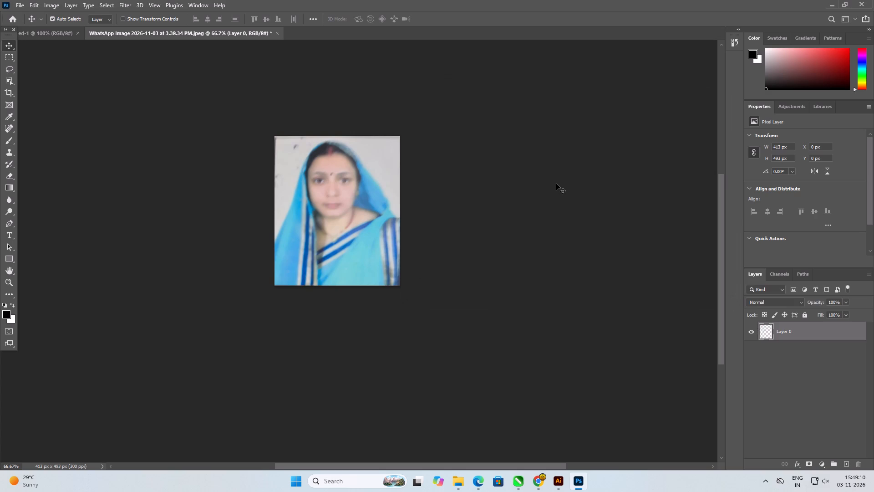
Clone clean wall from the upper right of the portrait's background over the dark spot at its upper left with the Clone Stamp tool.
click(556, 184)
scroll(316, 153, up, 5)
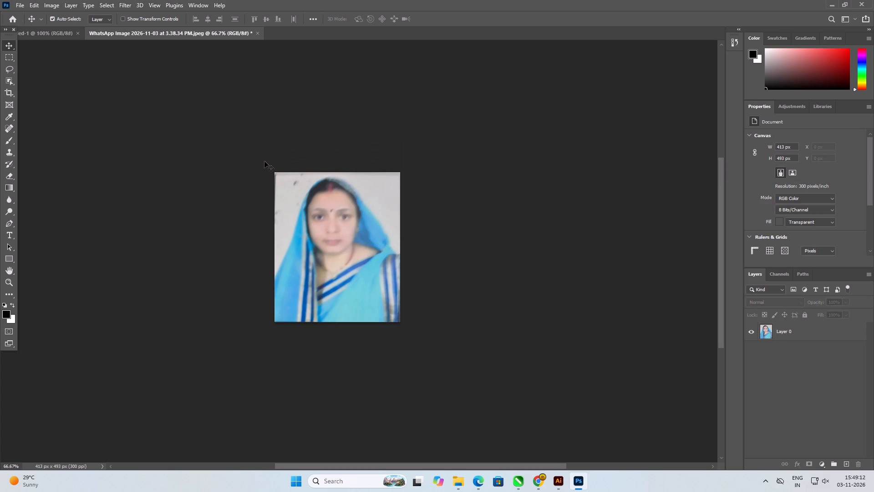
alt+scroll(264, 161, up, 7)
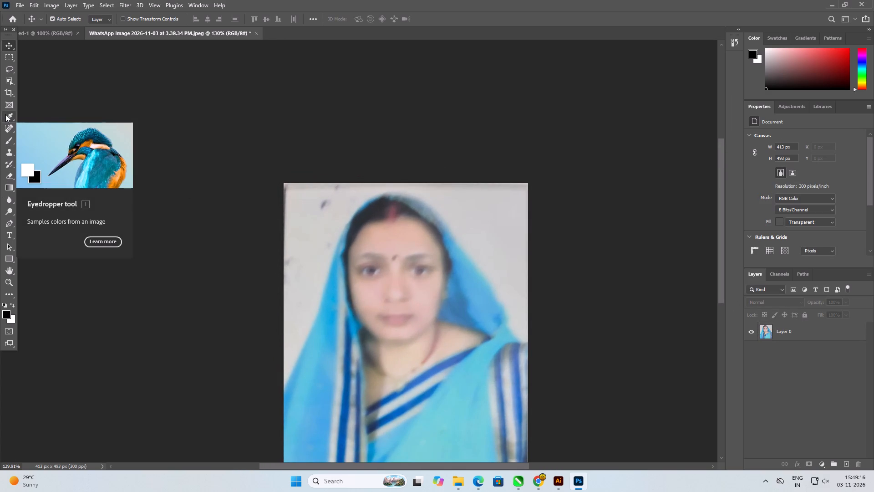
drag(12, 85, 10, 143)
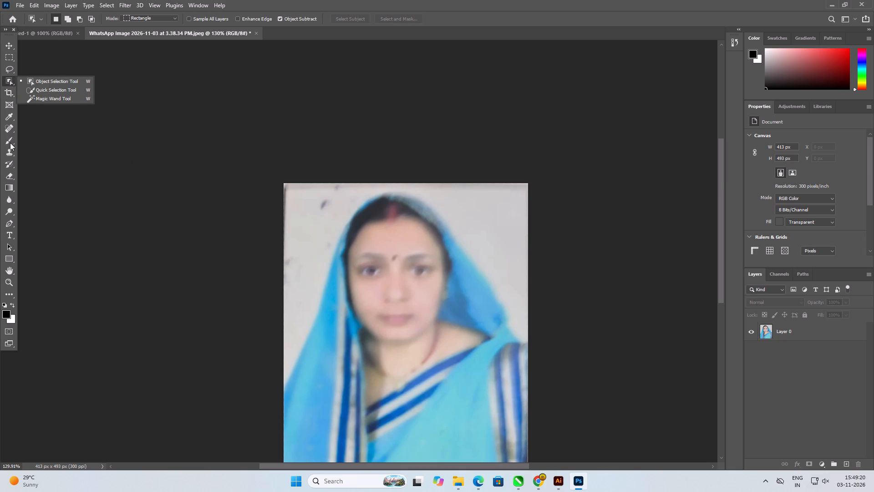
drag(10, 143, 10, 152)
click(10, 152)
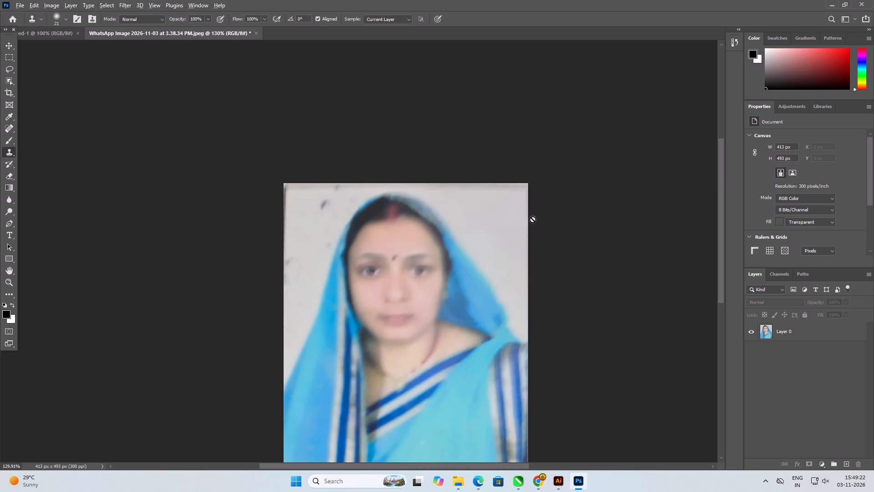
click(826, 333)
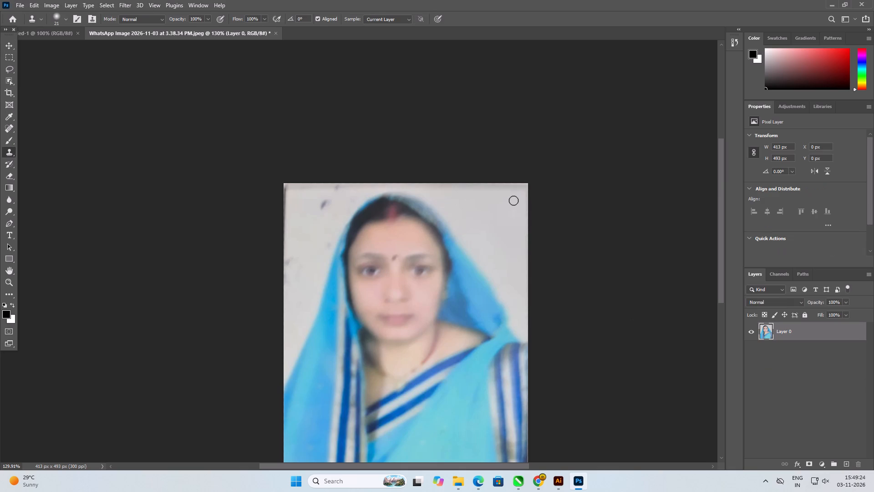
alt+click(509, 210)
drag(324, 207, 327, 196)
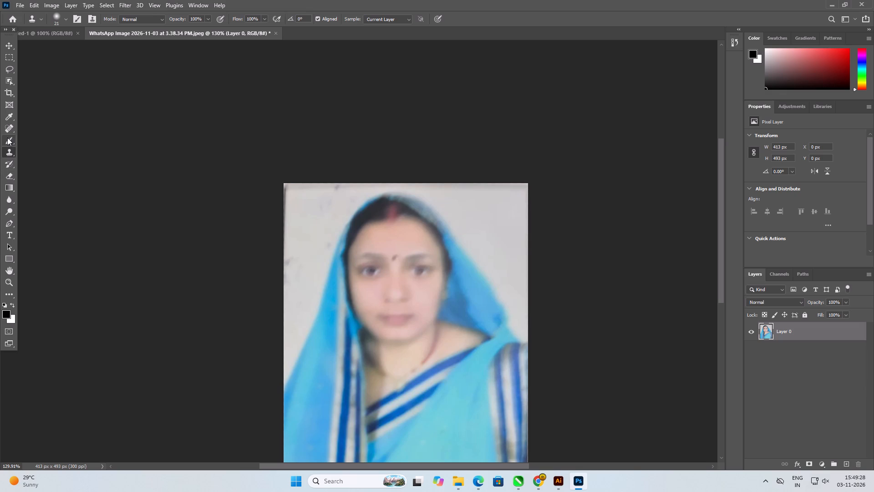
Switch to the Brush tool with the portrait layer still selected.
click(7, 138)
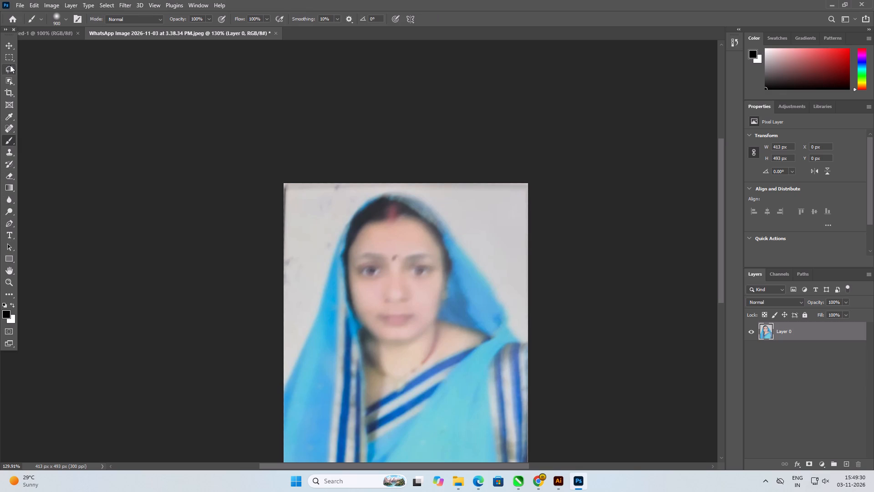
Sample the light grey backdrop and paint over the marks and dark edge left of the head with a 150 px brush.
click(8, 118)
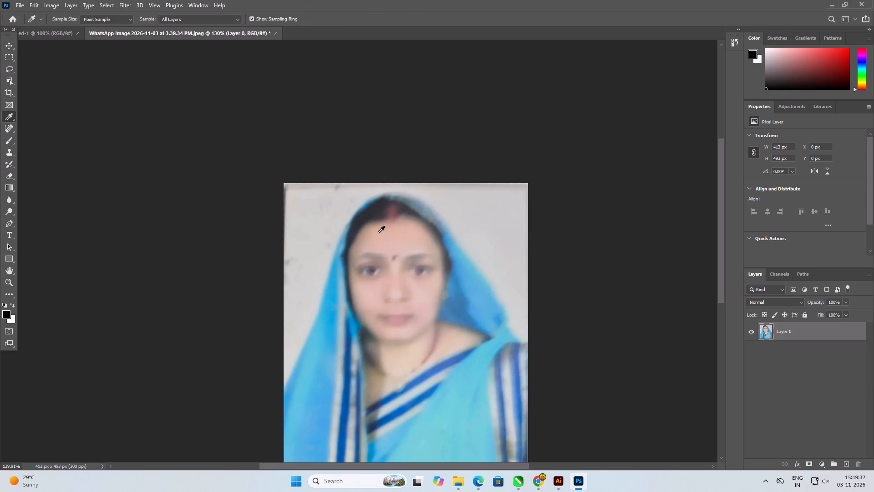
click(489, 233)
click(9, 137)
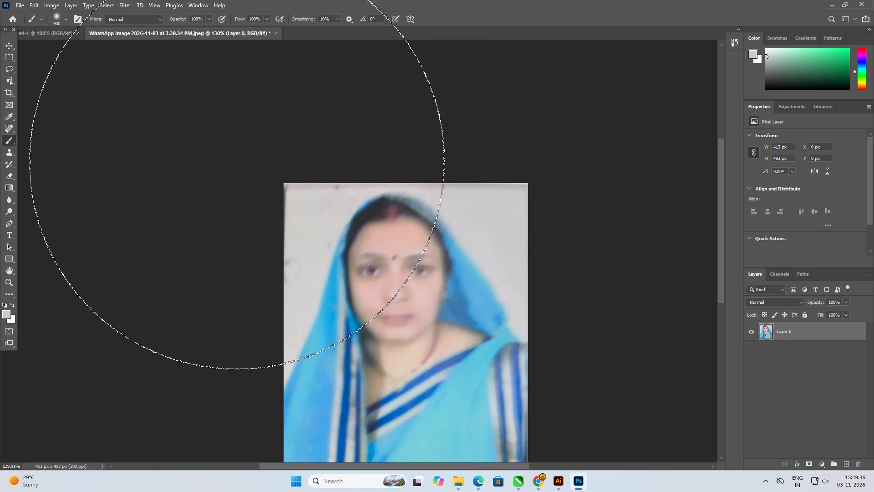
key(bracketleft)
key(bracketleft)
key(bracketleft)
key(bracketleft)
key(bracketleft)
key(bracketleft)
key(bracketleft)
key(bracketleft)
key(bracketleft)
key(bracketleft)
drag(270, 185, 270, 197)
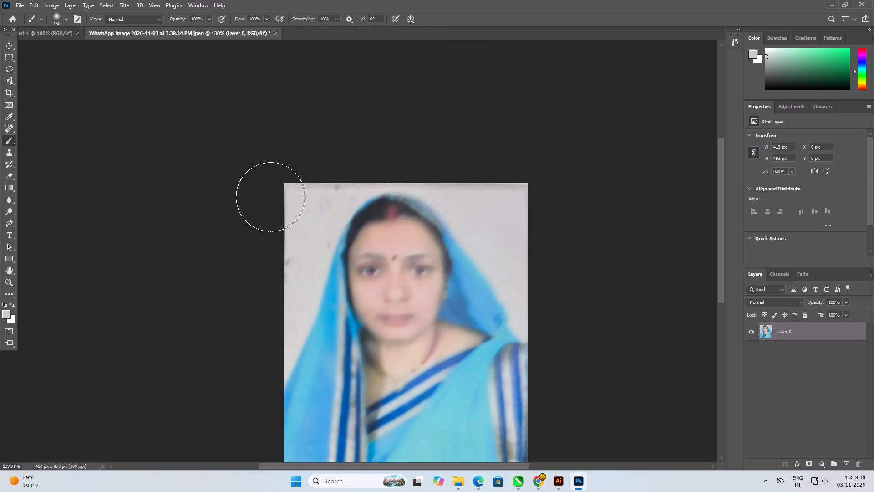
drag(270, 197, 273, 264)
double_click(273, 264)
drag(282, 240, 318, 191)
click(318, 187)
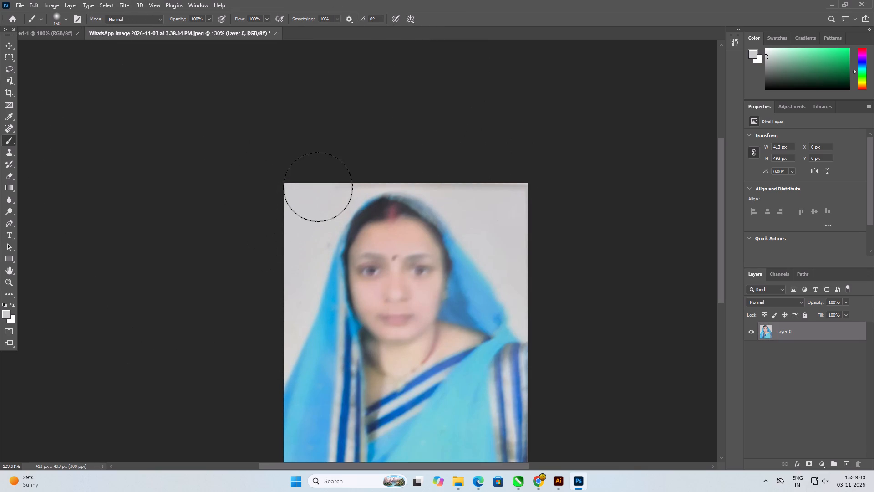
click(319, 178)
click(319, 175)
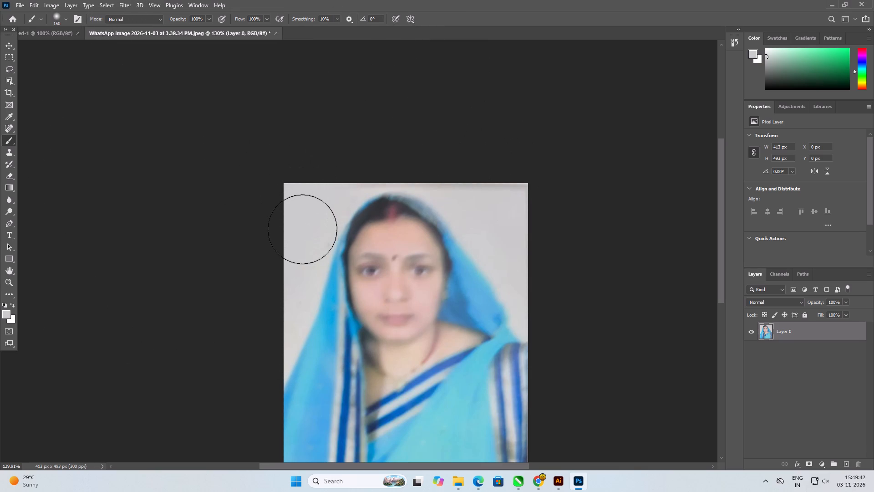
click(301, 229)
With a 70 px brush, paint out the spot beside the veil and the dark top and right backdrop edges.
text([[[)
key(bracketleft)
key(bracketleft)
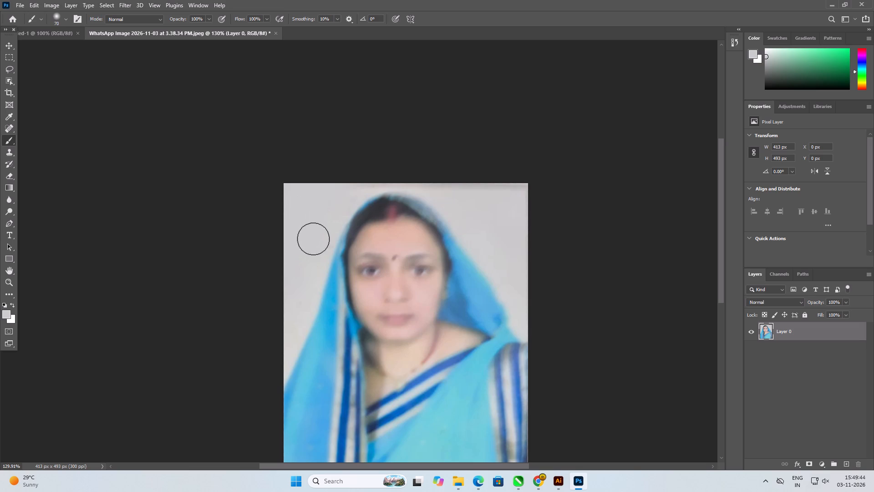
click(316, 241)
drag(410, 177, 539, 184)
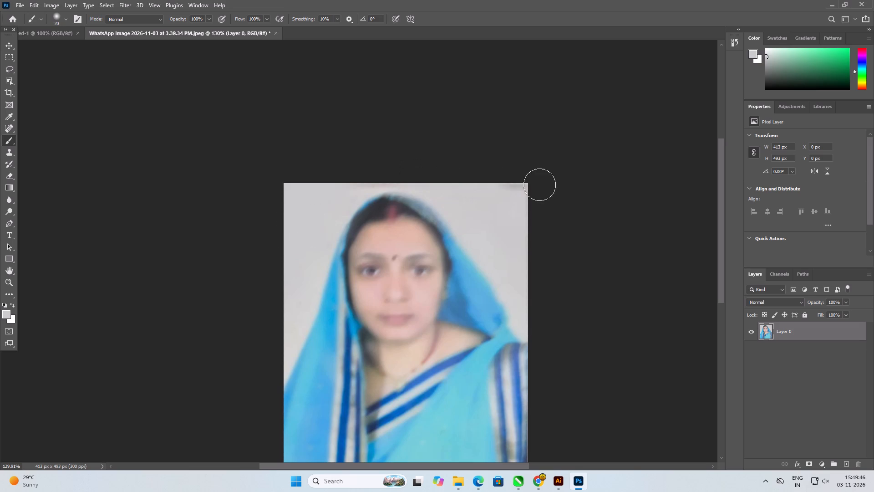
drag(539, 184, 616, 187)
drag(497, 195, 536, 329)
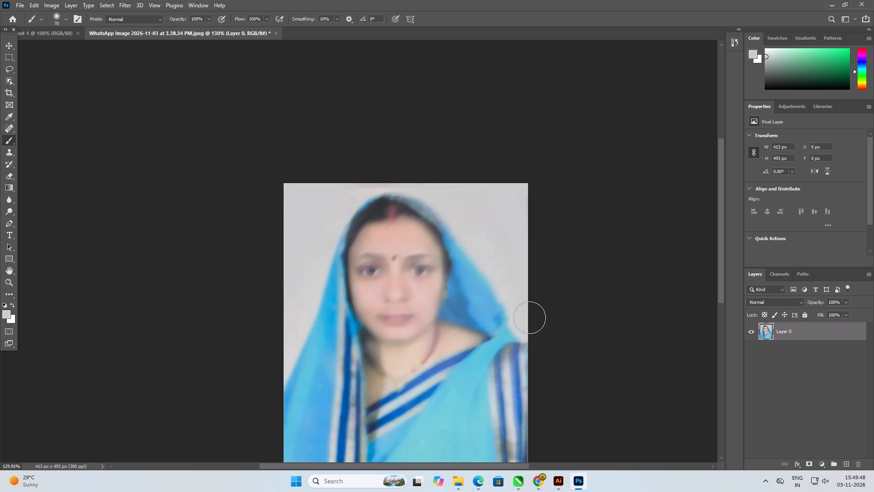
click(527, 317)
Select the entire 413 by 493 px portrait with the Rectangular Marquee.
scroll(343, 159, down, 6)
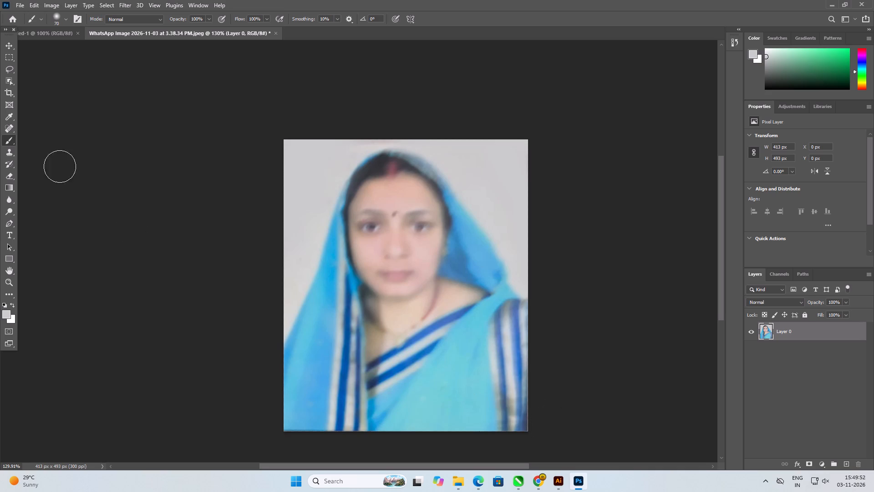
click(9, 41)
click(66, 118)
click(430, 229)
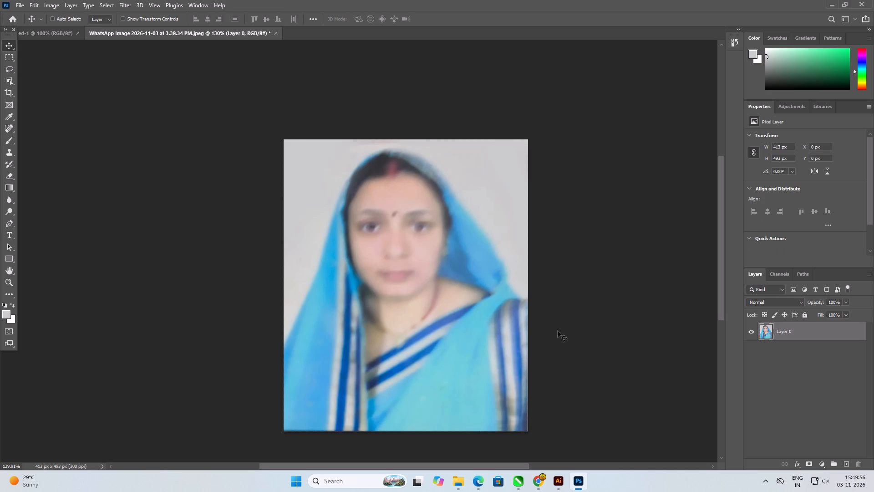
key(ctrl+c)
click(5, 54)
double_click(372, 256)
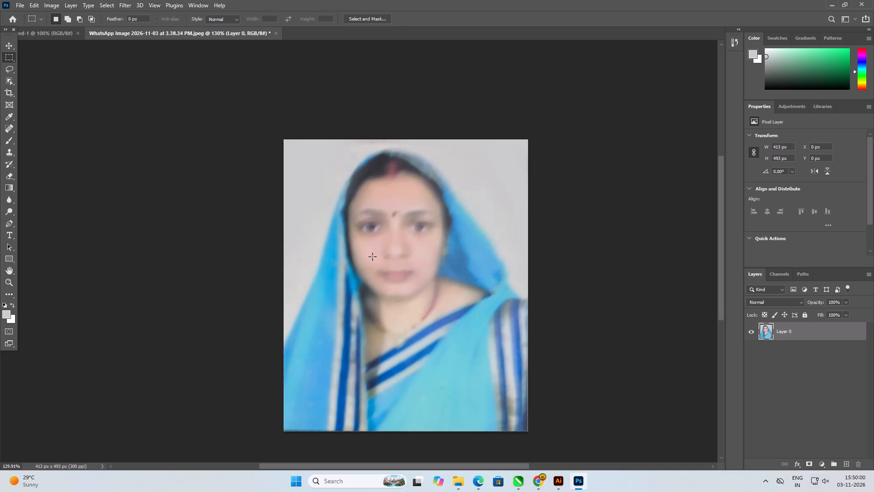
drag(279, 129, 481, 469)
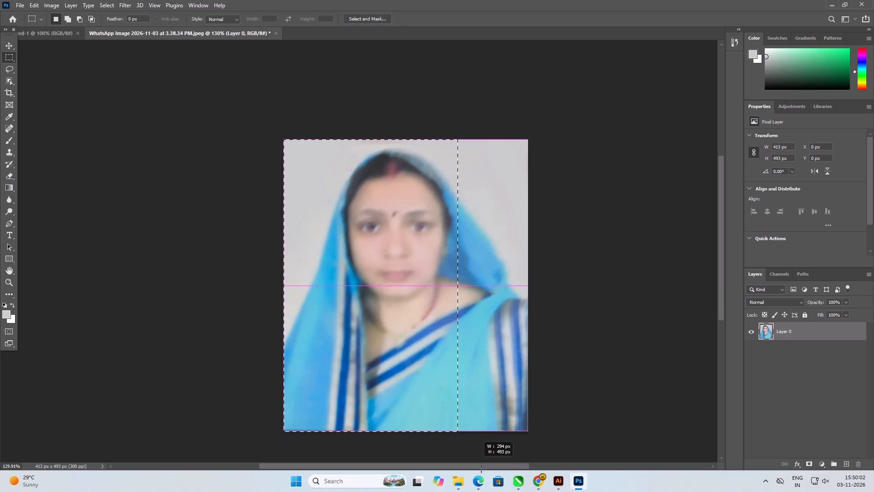
drag(481, 469, 582, 381)
scroll(556, 382, up, 8)
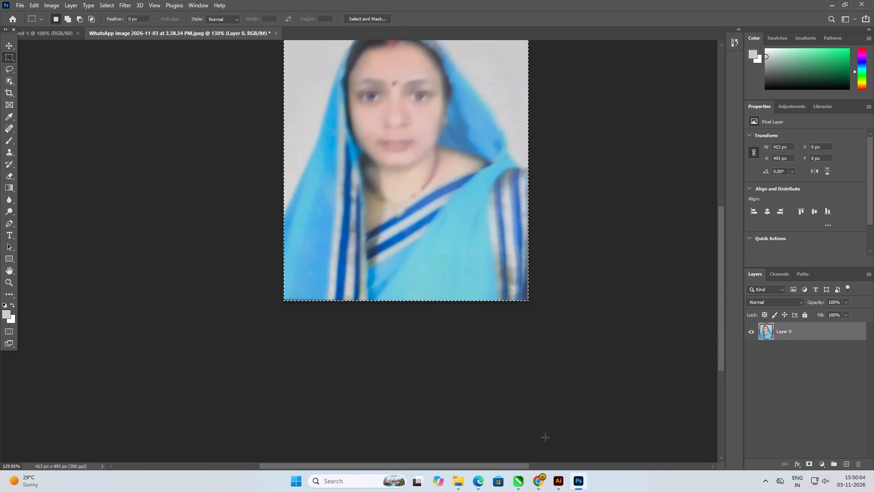
scroll(541, 450, up, 11)
Close the other untitled document, keeping the WhatsApp image open.
click(78, 34)
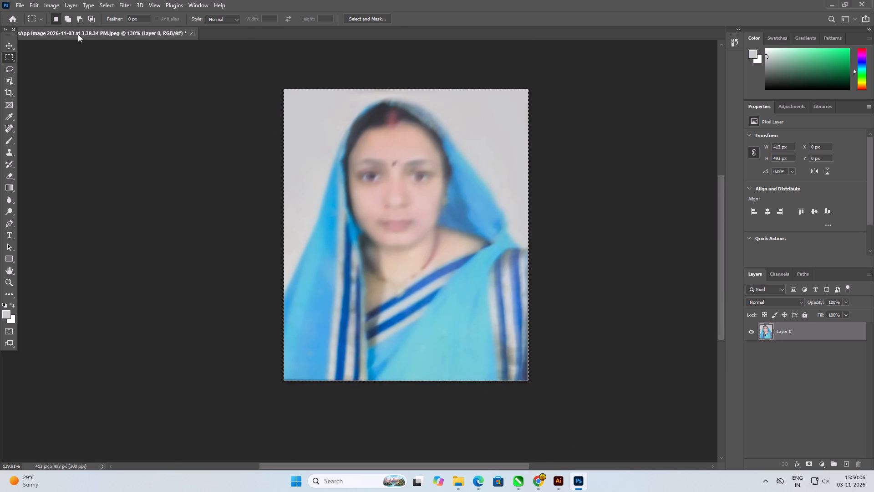
Create a new document from the Letter print preset, 8.5 x 11 in at 300 ppi.
key(ctrl+n)
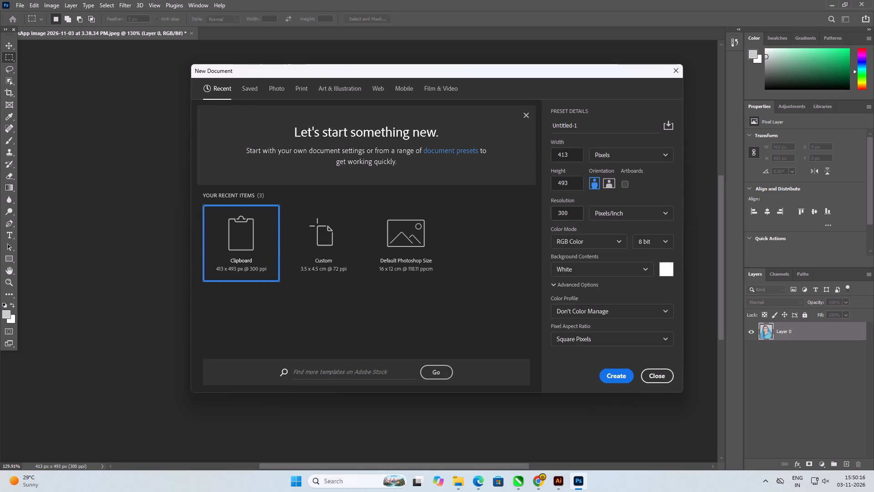
click(661, 158)
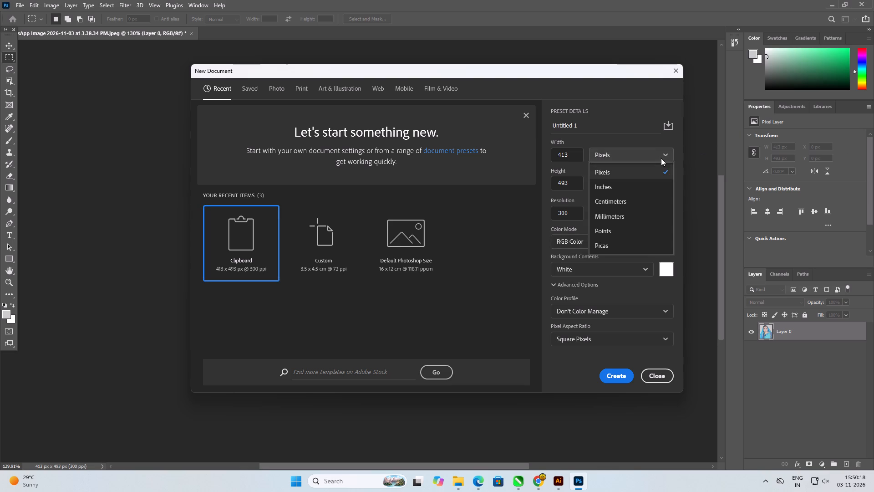
click(661, 158)
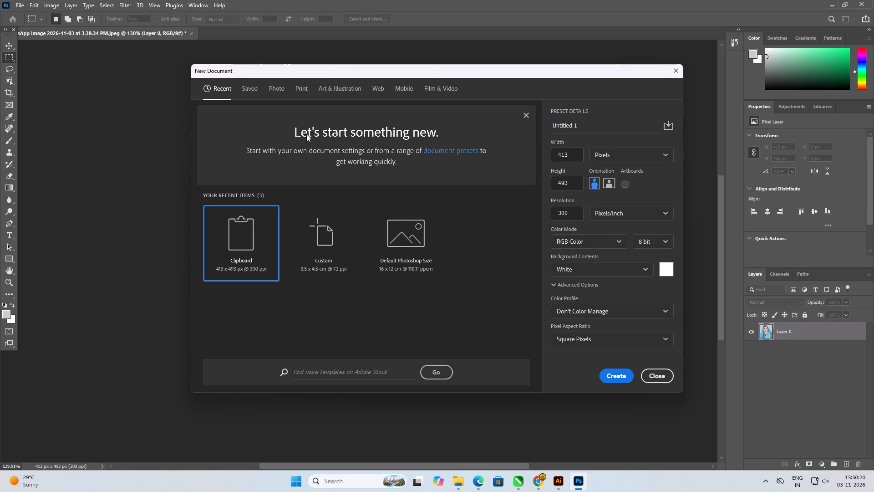
click(253, 92)
click(273, 90)
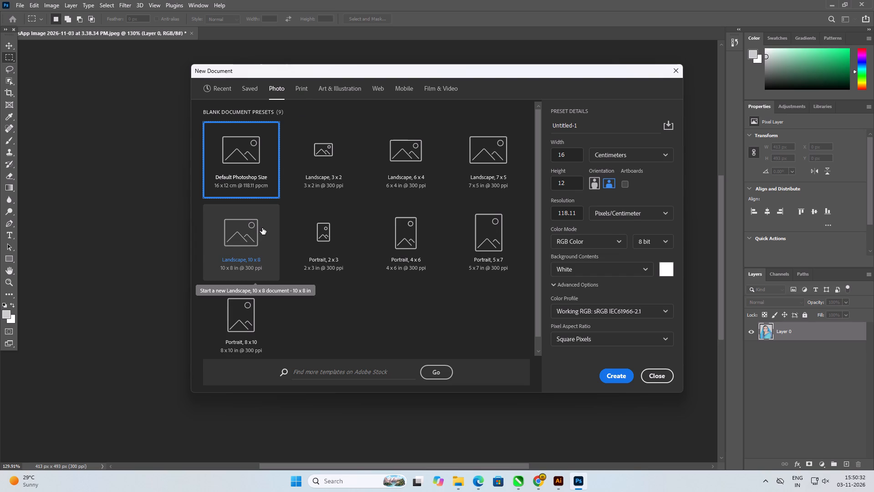
click(299, 90)
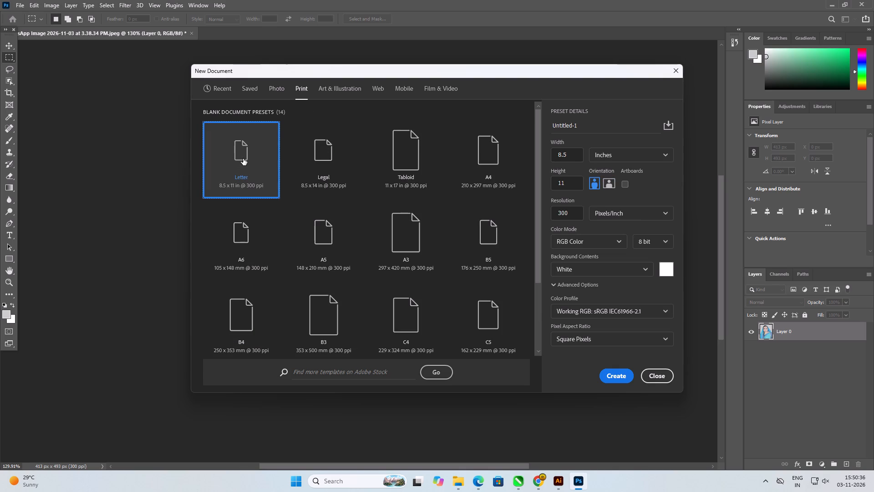
double_click(243, 159)
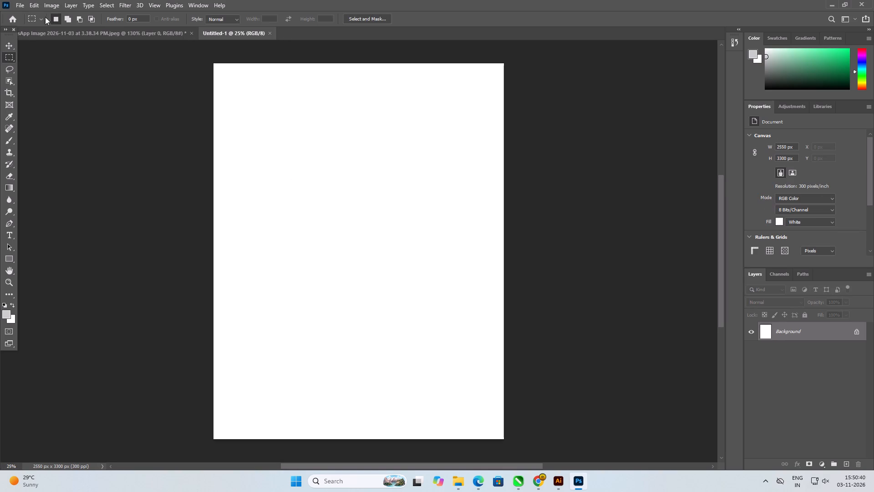
Transfer the selected portrait from the WhatsApp image onto the blank Letter page with the Move tool.
click(113, 28)
drag(335, 147, 218, 38)
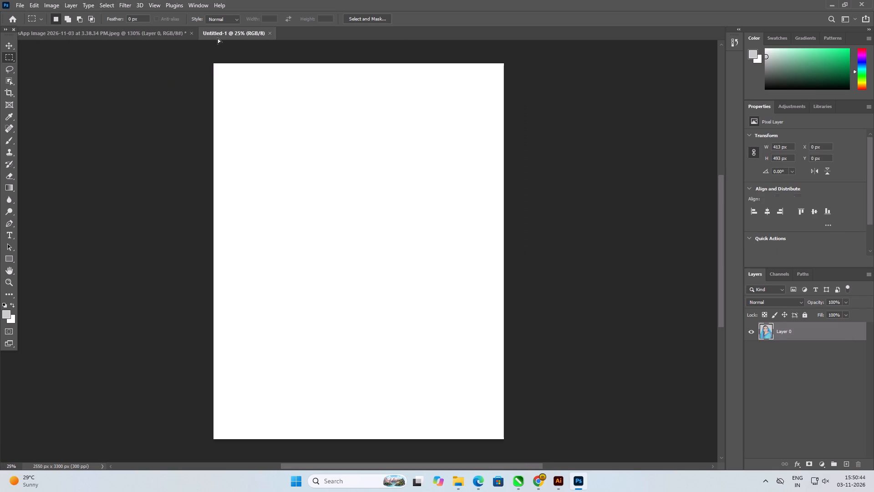
click(98, 27)
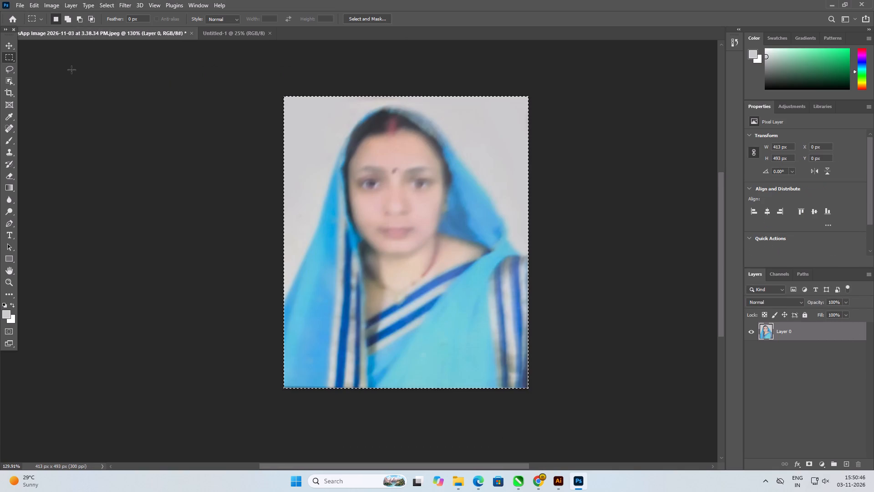
click(13, 50)
drag(384, 180, 223, 33)
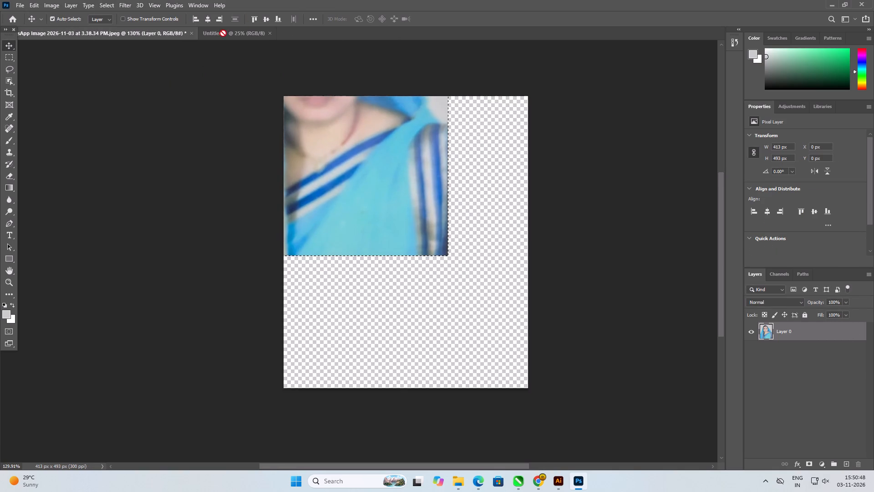
drag(223, 33, 239, 51)
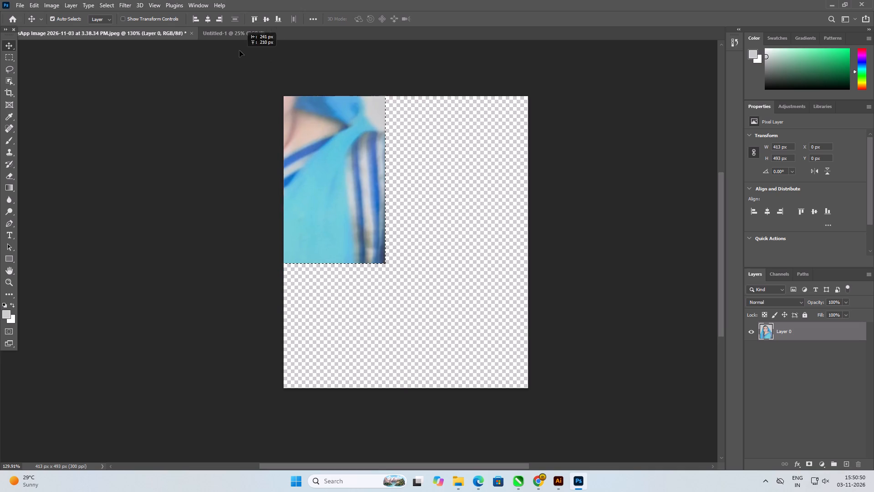
drag(239, 51, 276, 115)
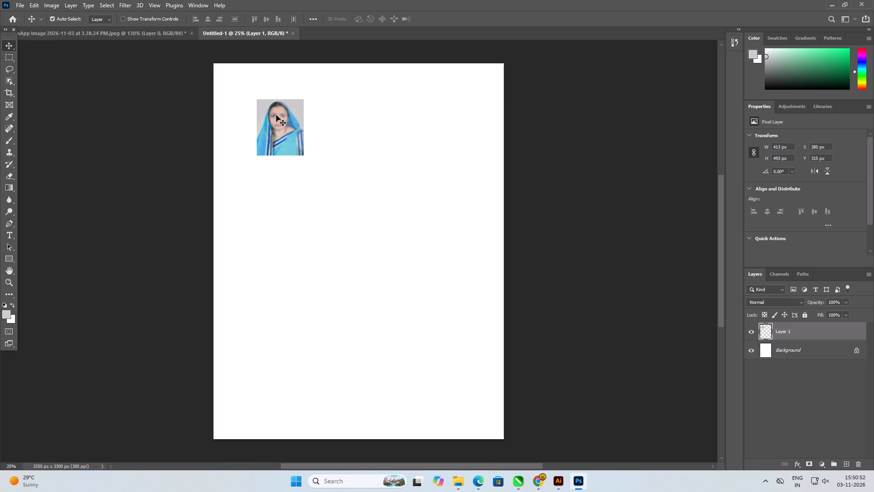
Move the portrait into the page's upper-left corner, at about X 32 px and Y 35 px.
click(275, 123)
drag(286, 136, 248, 113)
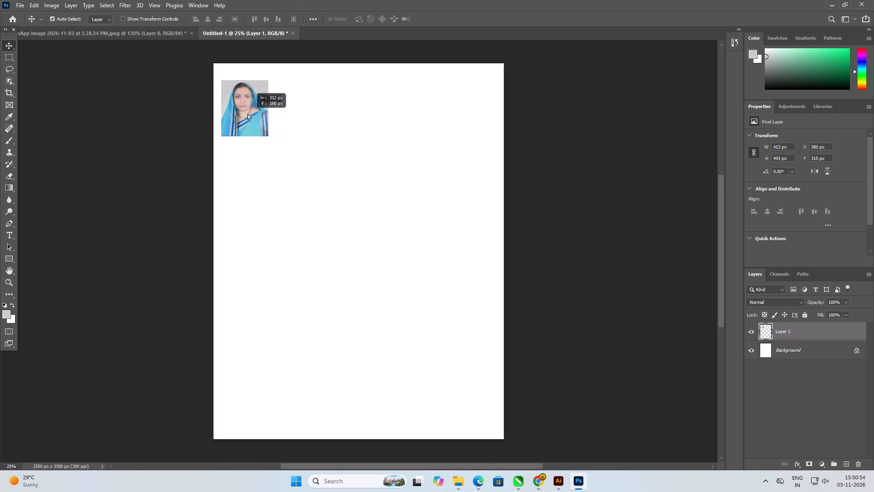
drag(248, 113, 245, 102)
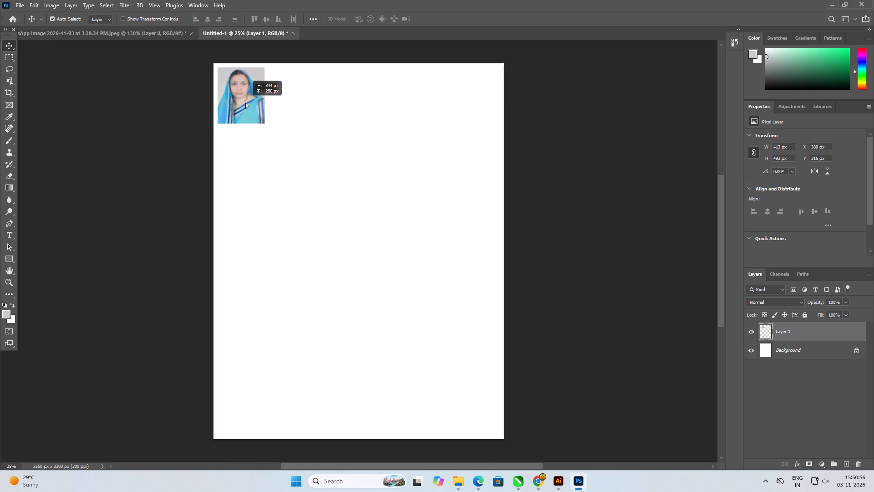
drag(245, 102, 247, 104)
click(521, 180)
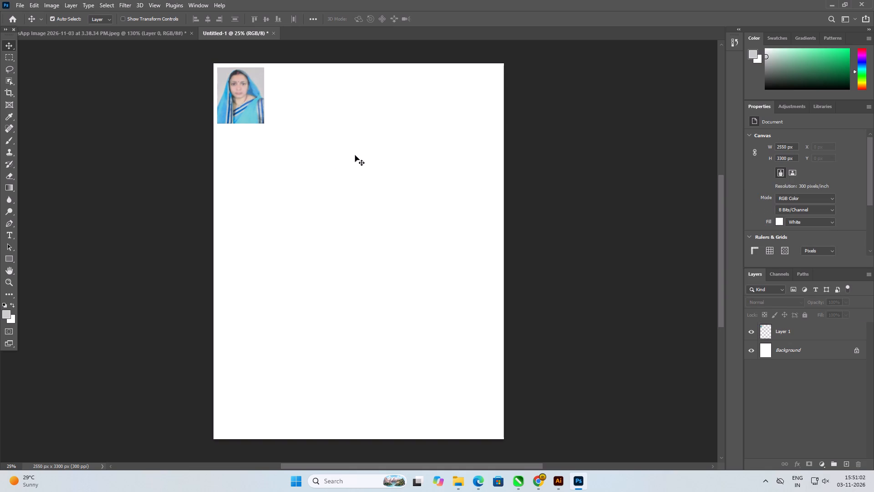
click(541, 143)
click(254, 97)
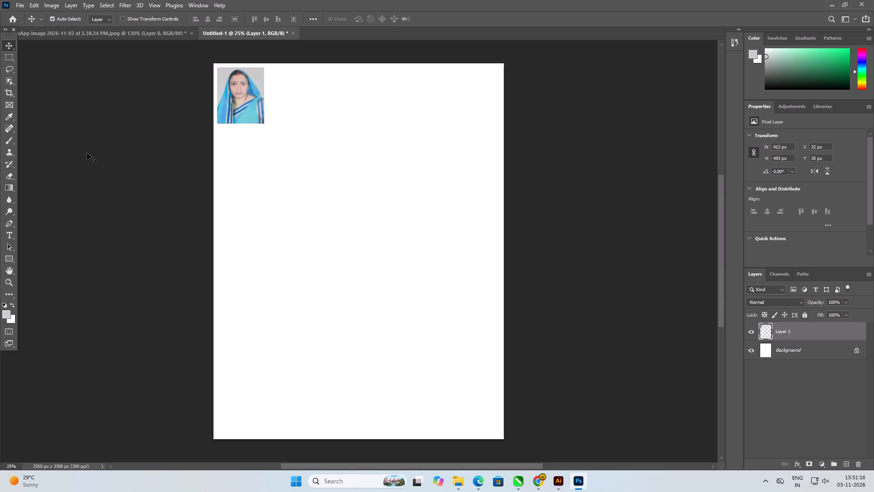
Dock the floating toolbox beside the canvas and expand it to two columns.
click(6, 38)
click(42, 80)
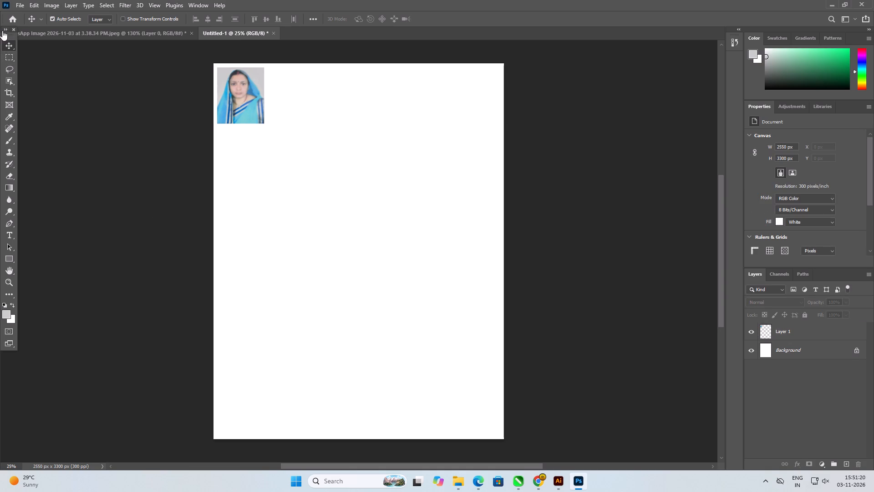
drag(0, 30, 1, 58)
click(39, 65)
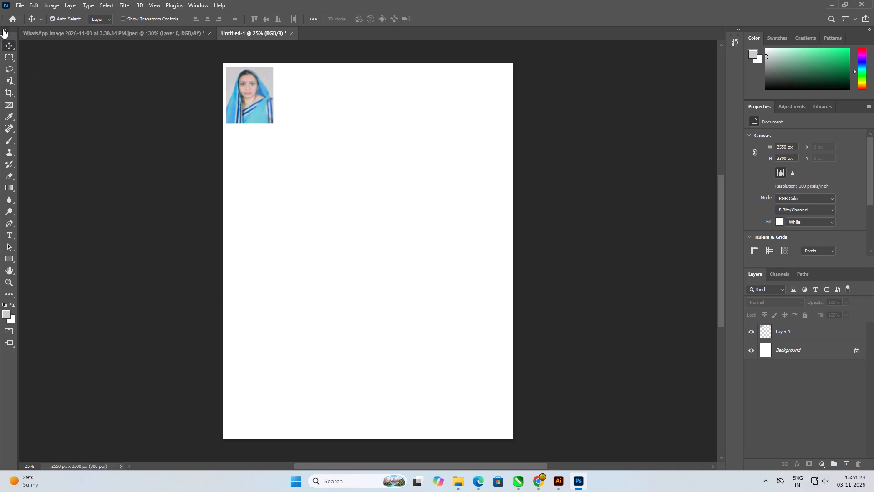
click(3, 29)
click(43, 62)
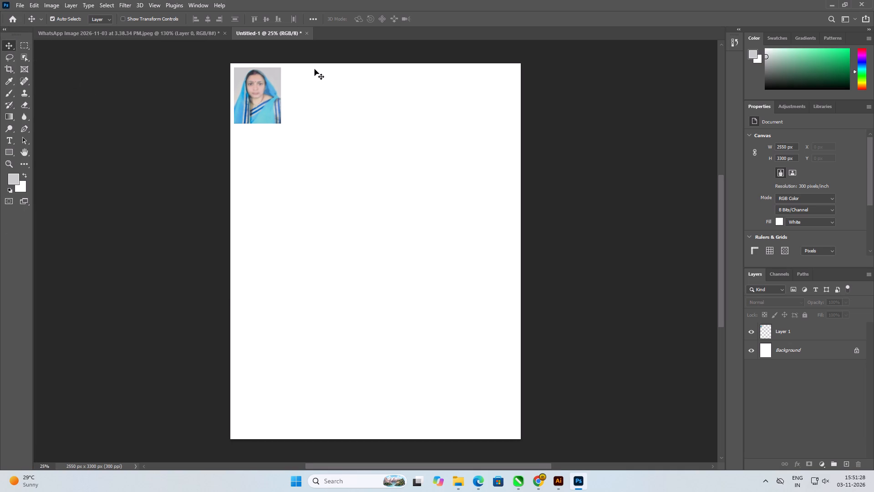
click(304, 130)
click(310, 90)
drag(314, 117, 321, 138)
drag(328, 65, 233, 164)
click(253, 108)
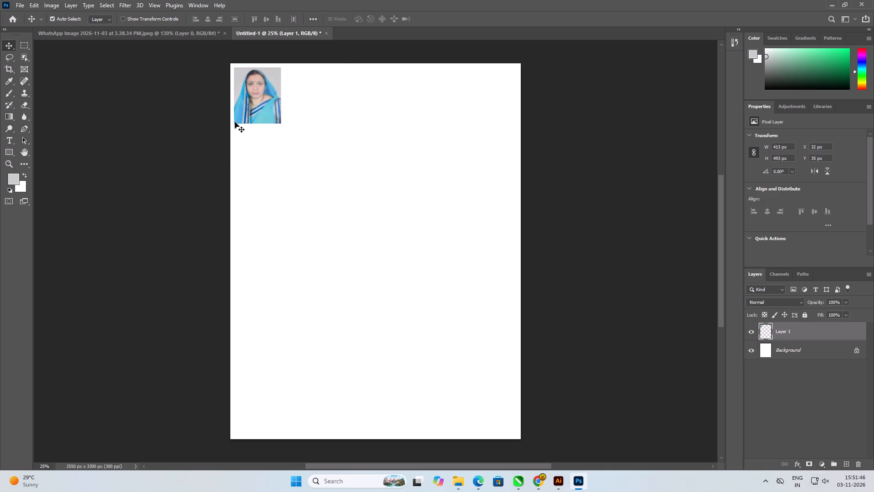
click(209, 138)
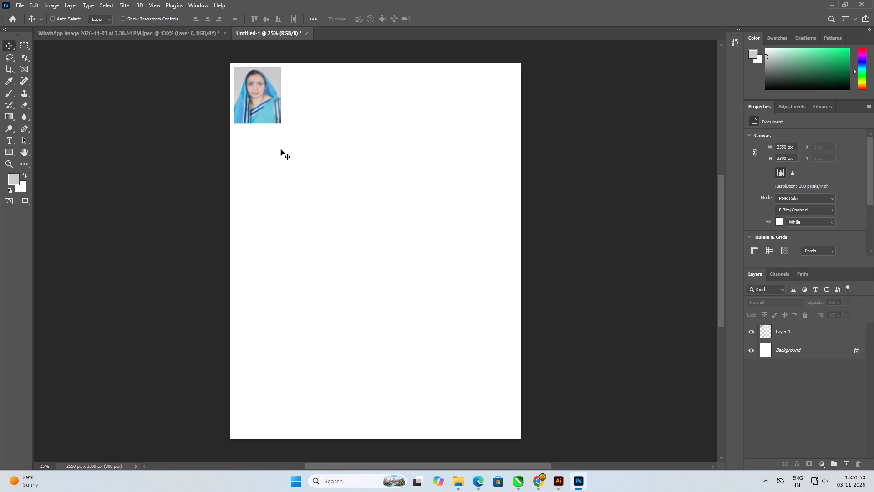
Check the portrait's placement on the sheet in the print settings preview, and leave without printing.
key(ctrl+p)
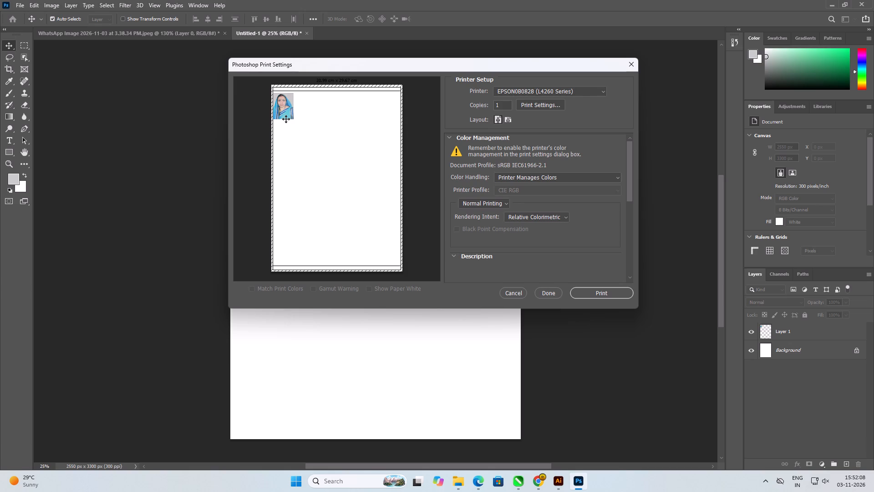
click(513, 294)
Nudge the portrait inward from the page's upper-left corner to X 88 px and Y 75 px, and deselect its layer.
click(252, 97)
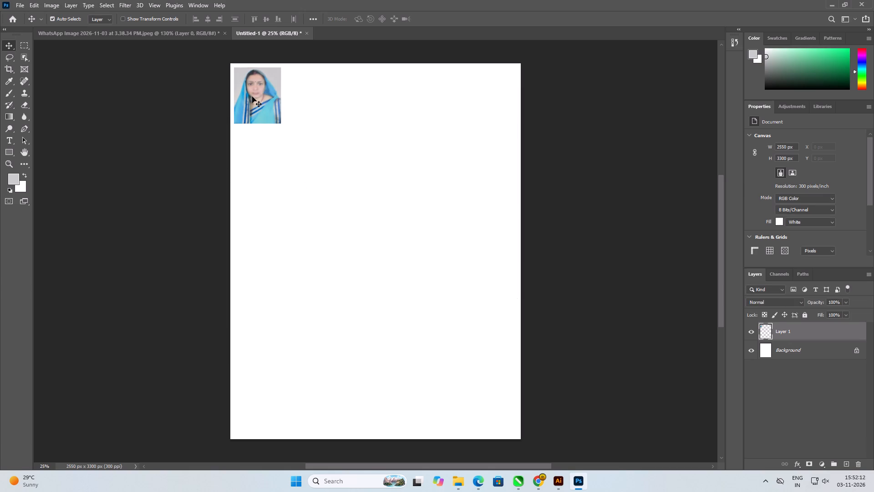
scroll(215, 69, up, 2)
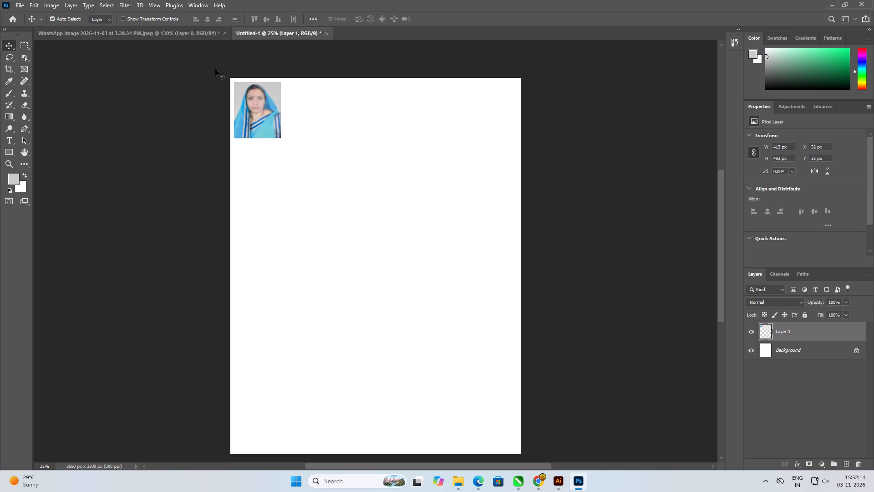
click(260, 91)
key(Right)
key(Right)
key(Down)
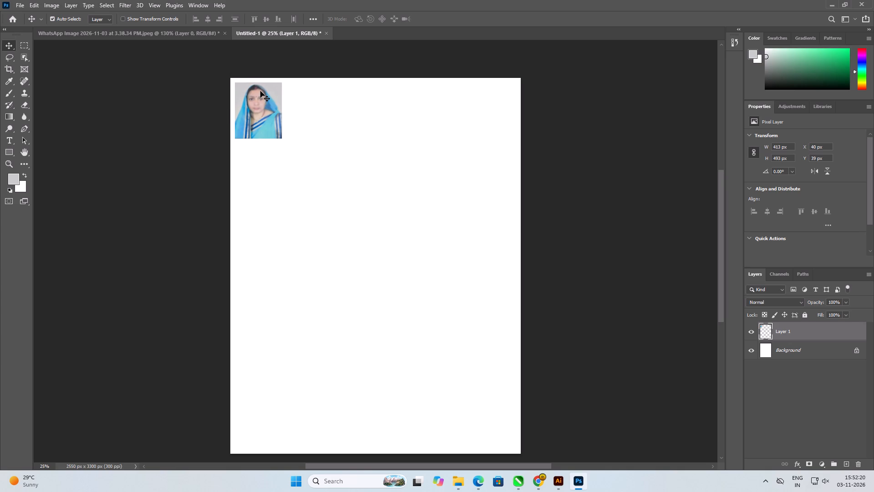
key(Right)
key(Right)
key(Right)
key(Right)
key(Right)
key(Right)
key(Right)
key(Right)
key(Right)
key(Right)
key(Right)
key(Right)
key(Right)
key(Right)
key(Right)
key(Right)
key(Down)
key(Down)
key(Down)
key(Down)
key(Down)
key(Down)
key(Down)
key(Down)
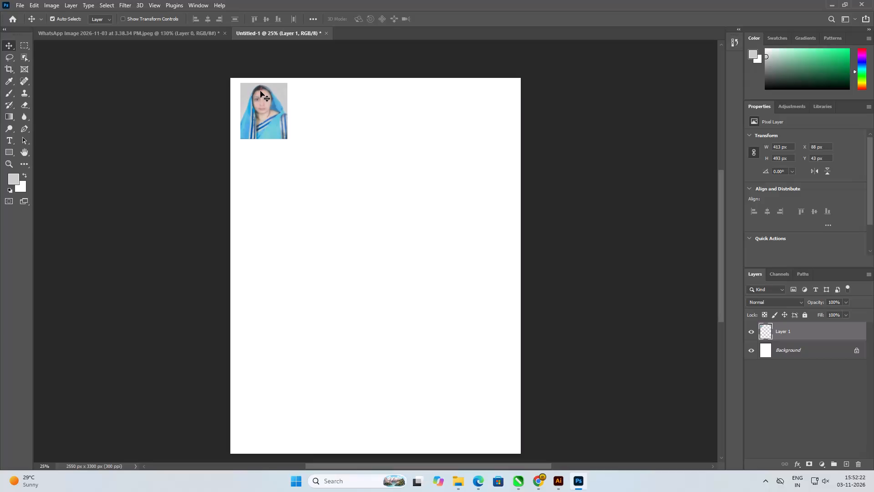
key(Down)
key(Down)
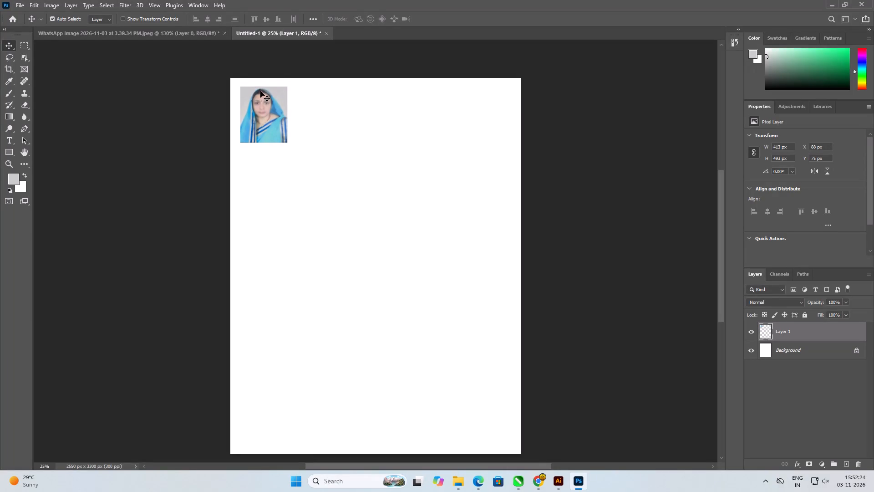
click(122, 96)
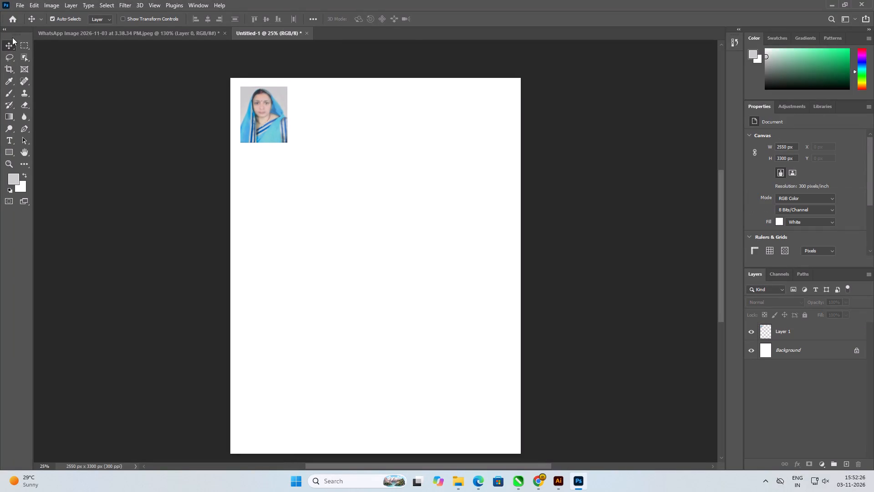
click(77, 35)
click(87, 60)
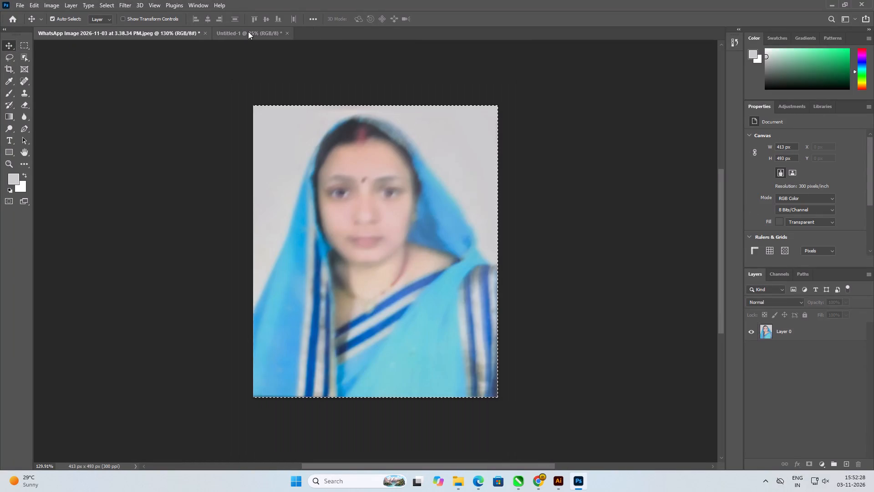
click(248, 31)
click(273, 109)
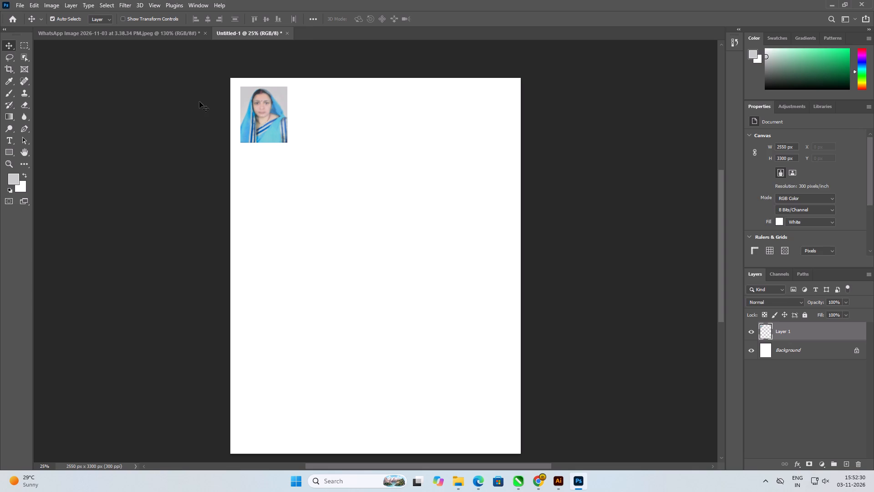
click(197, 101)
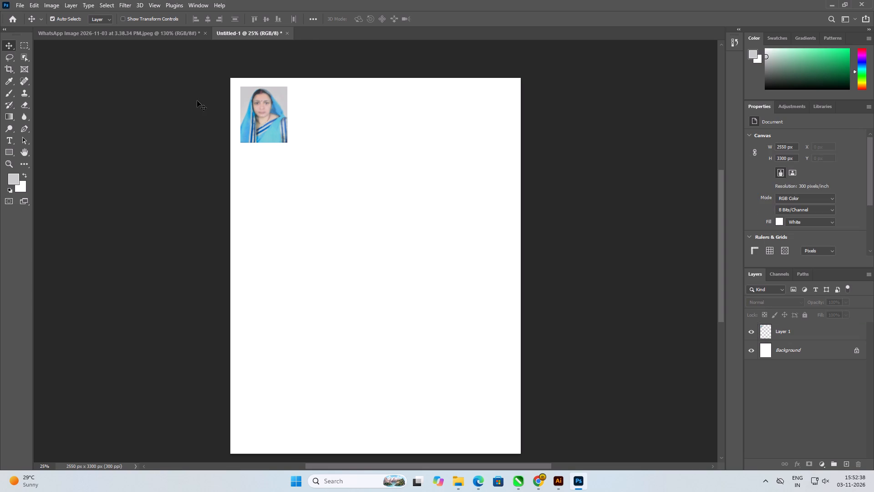
Select the portrait layer by framing the whole Letter page with the Move tool.
click(226, 74)
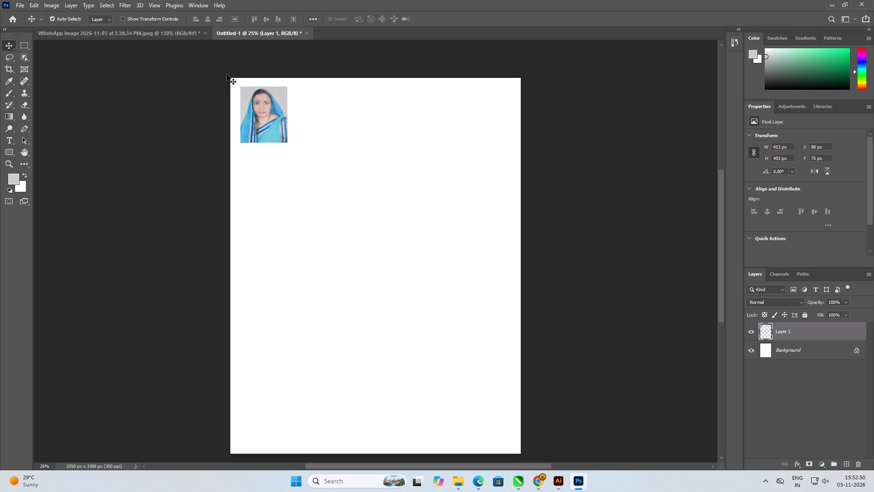
drag(227, 74, 528, 431)
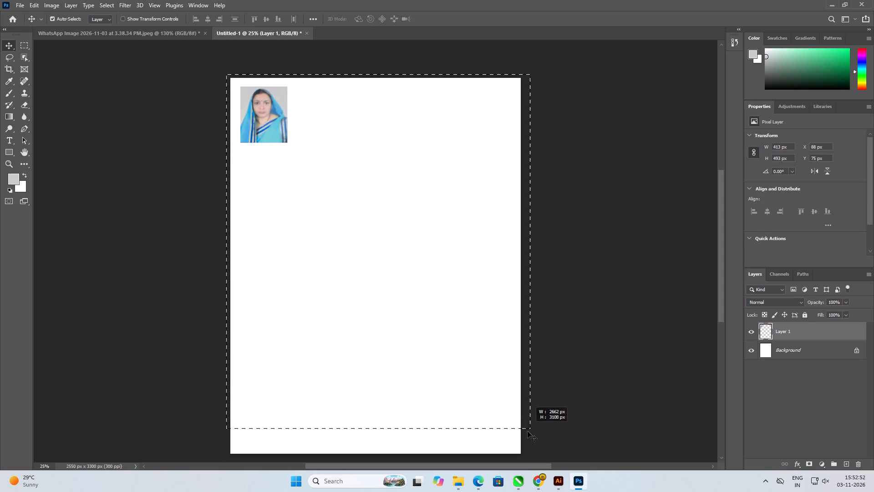
drag(528, 431, 526, 459)
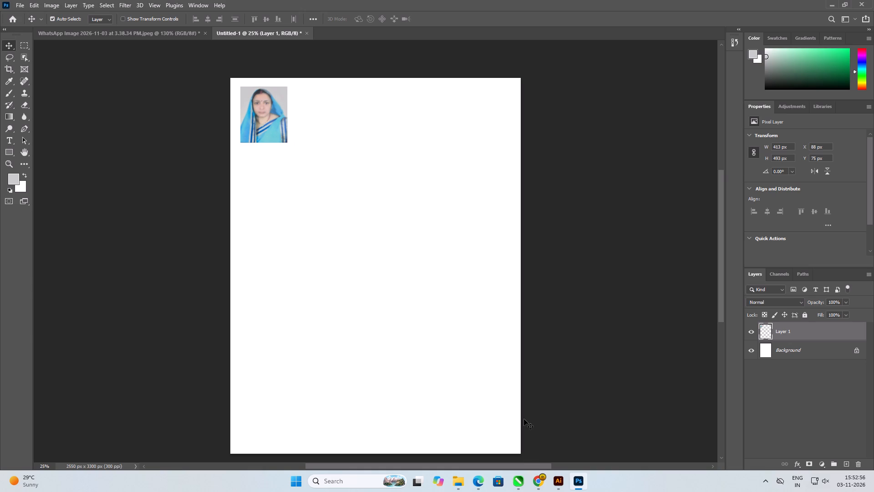
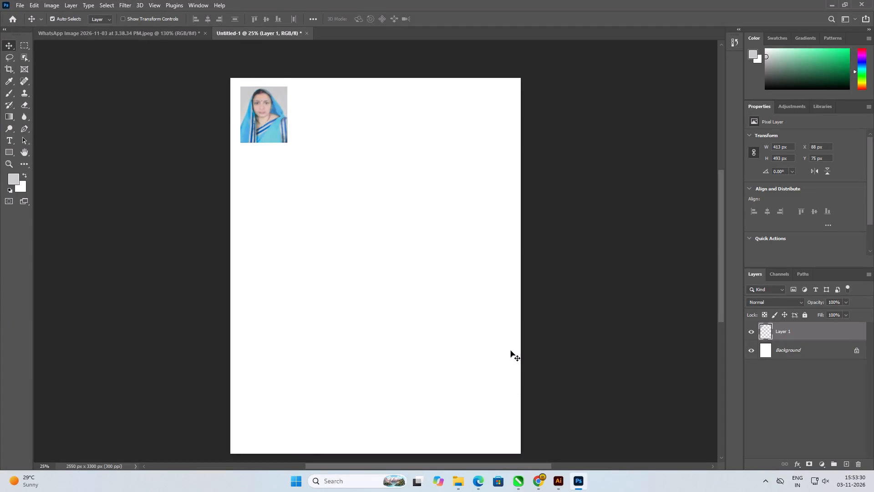
Check the portrait's placement on the Letter page in the print preview, and leave without printing.
key(ctrl+p)
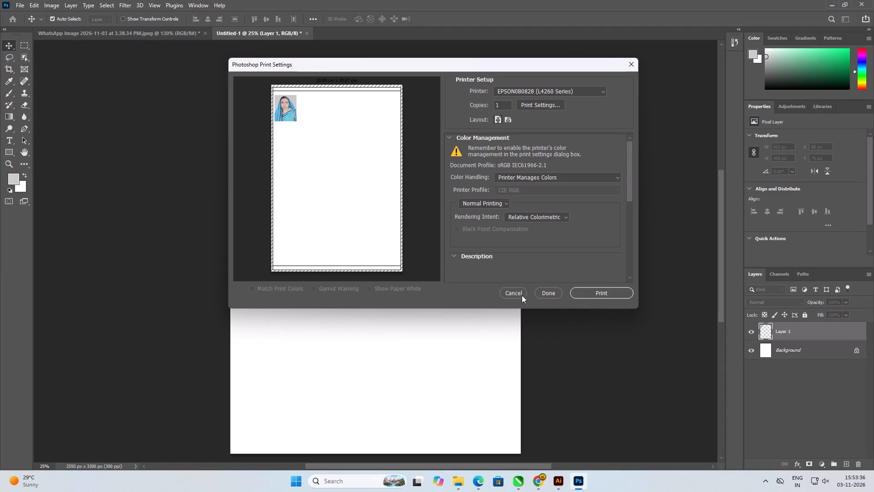
click(522, 294)
Move the portrait closer to the page's upper-left corner, to about X 32 px and Y 39 px, and leave its layer selected.
click(258, 116)
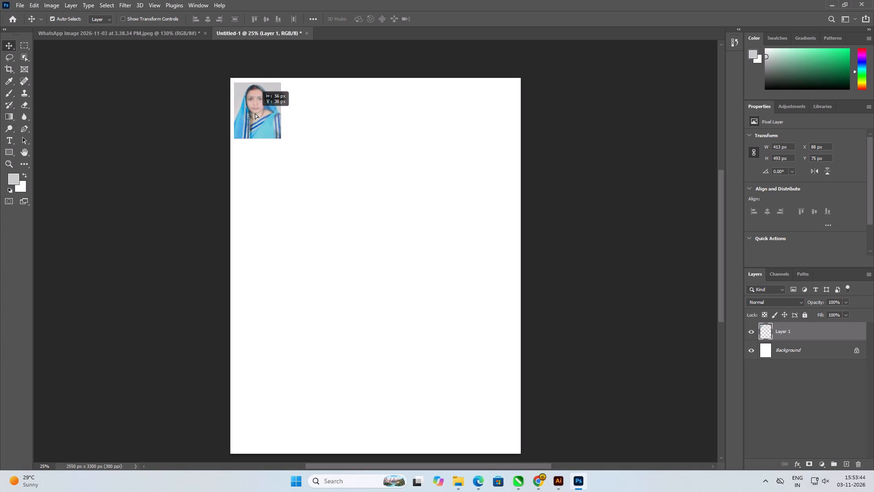
click(200, 74)
scroll(235, 61, up, 7)
scroll(235, 61, down, 6)
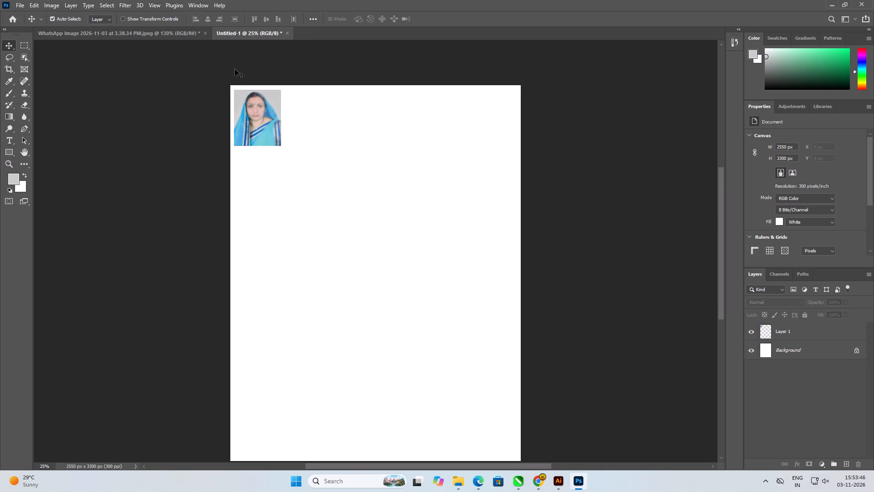
scroll(235, 69, up, 6)
alt+scroll(235, 69, up, 5)
alt+scroll(235, 69, down, 3)
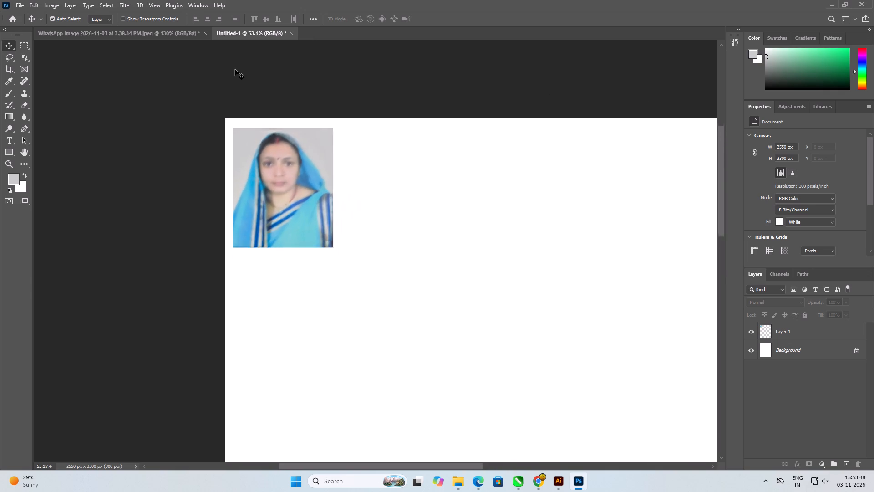
alt+scroll(235, 69, down, 9)
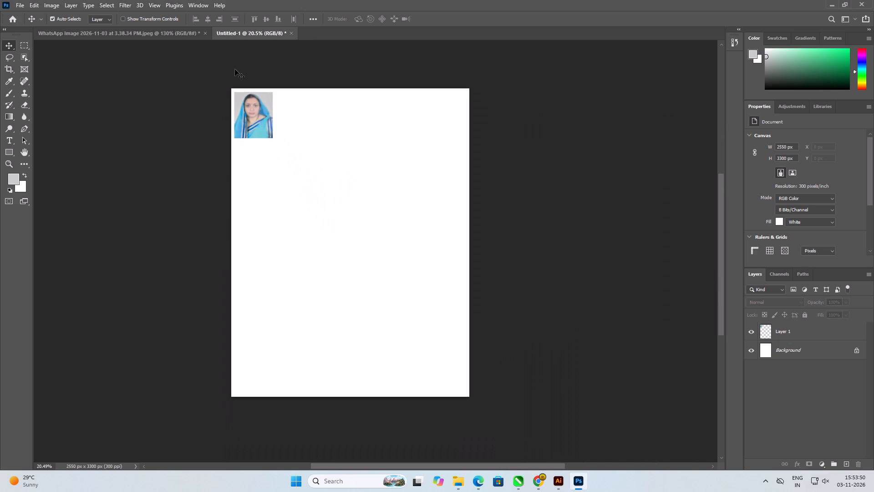
alt+scroll(235, 69, up, 1)
click(266, 135)
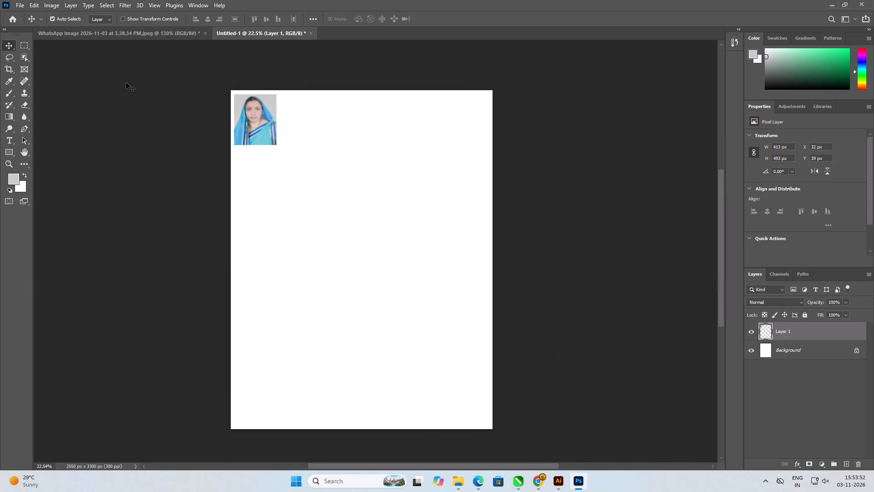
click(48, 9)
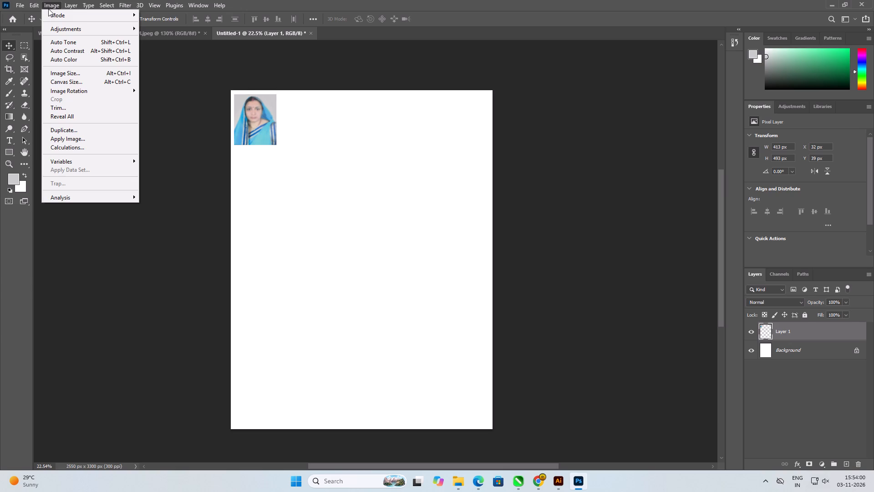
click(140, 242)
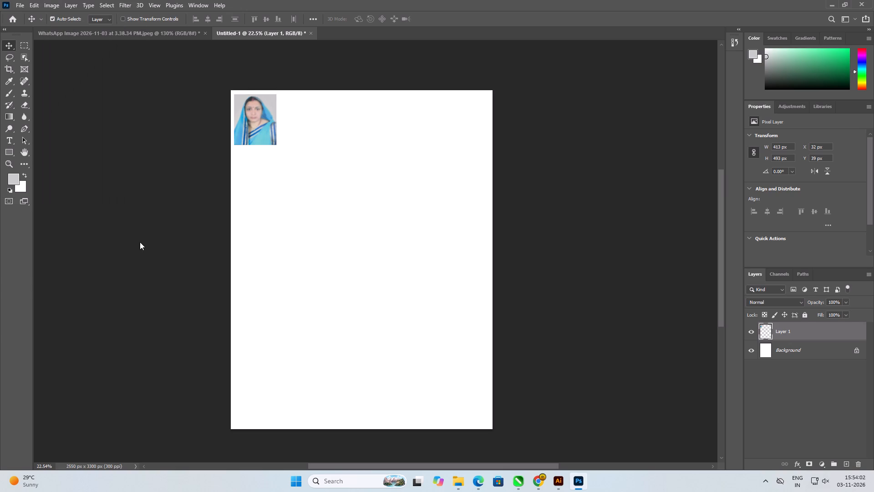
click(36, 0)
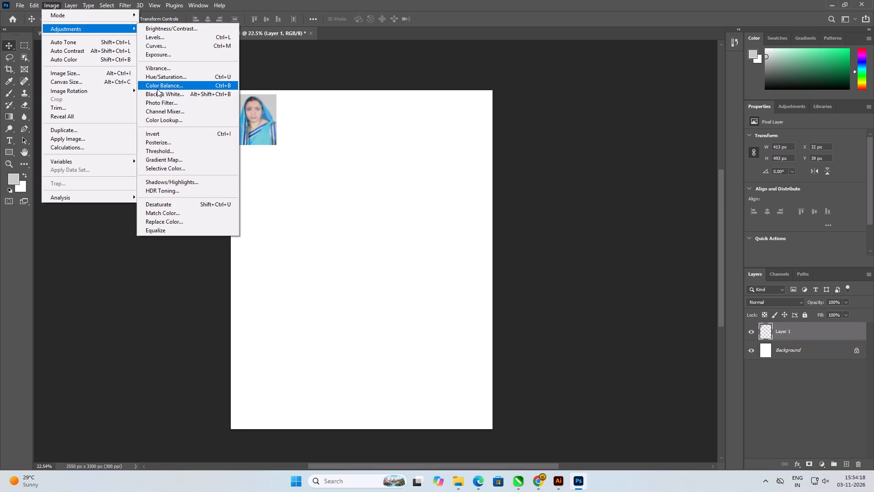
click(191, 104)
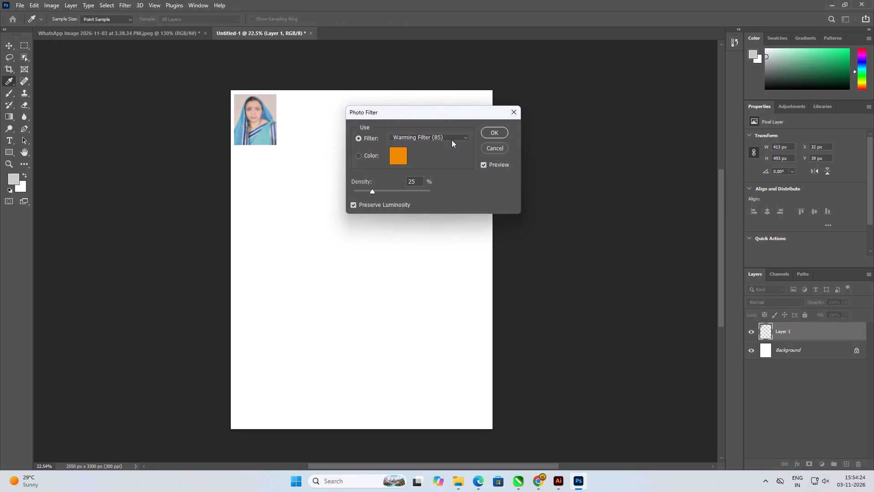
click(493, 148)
Flatten the document and apply HDR Toning with Local Adaptation, edge glow radius 48 px and strength 0.35, keeping the other default settings.
click(57, 4)
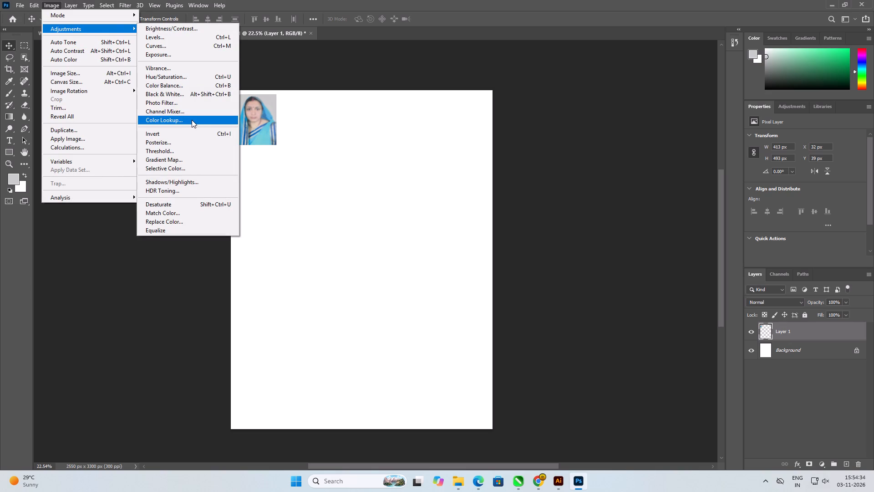
click(176, 190)
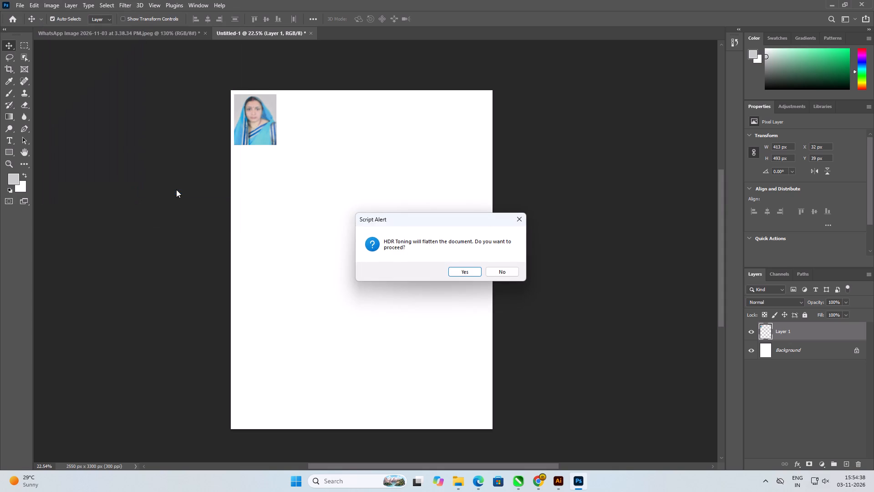
click(471, 273)
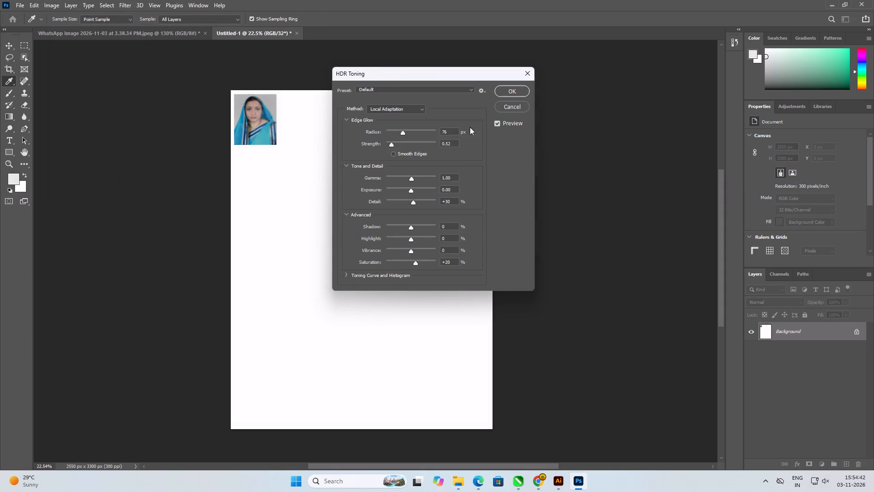
click(497, 122)
click(497, 122)
click(399, 130)
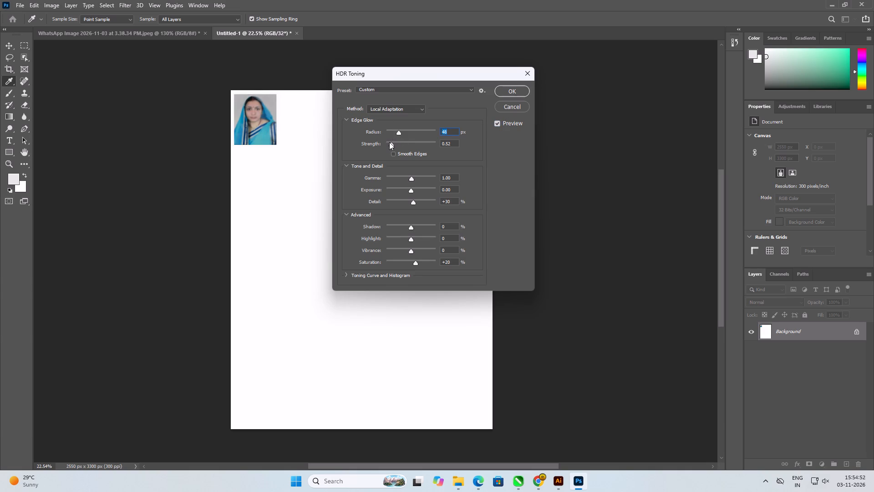
click(389, 142)
click(498, 123)
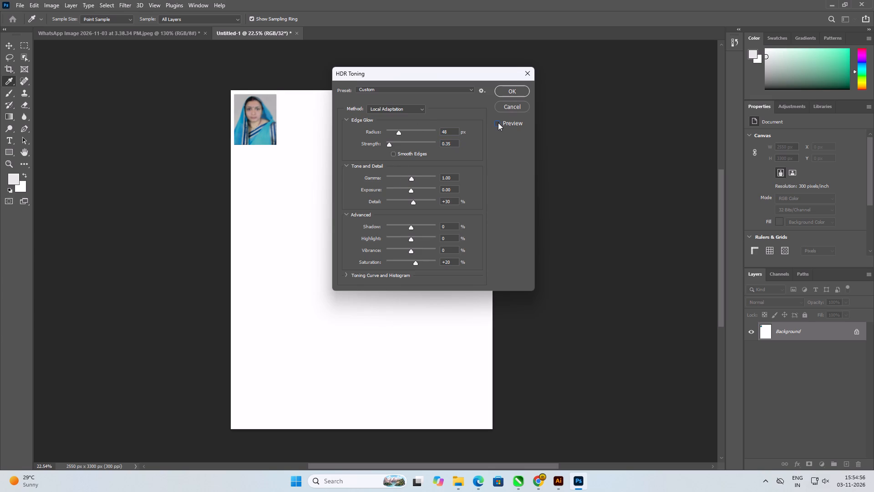
click(498, 123)
click(510, 95)
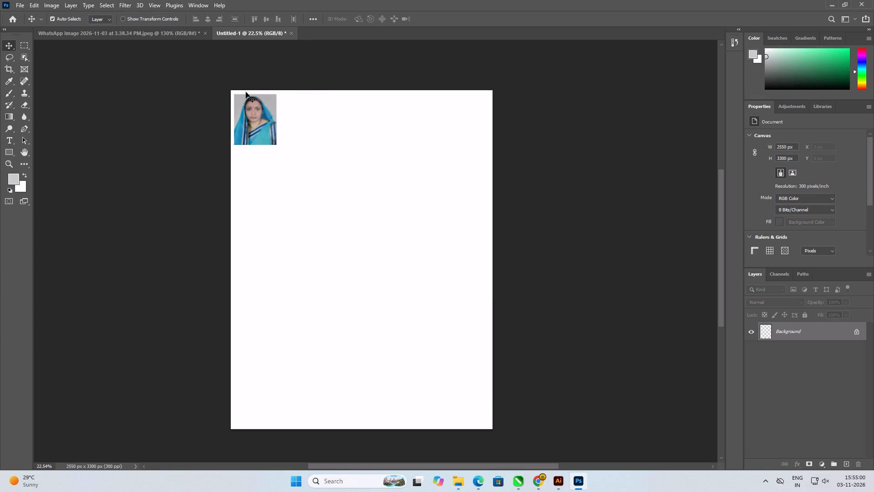
Examine the toned portrait up close and its placement on the page.
alt+scroll(229, 95, up, 12)
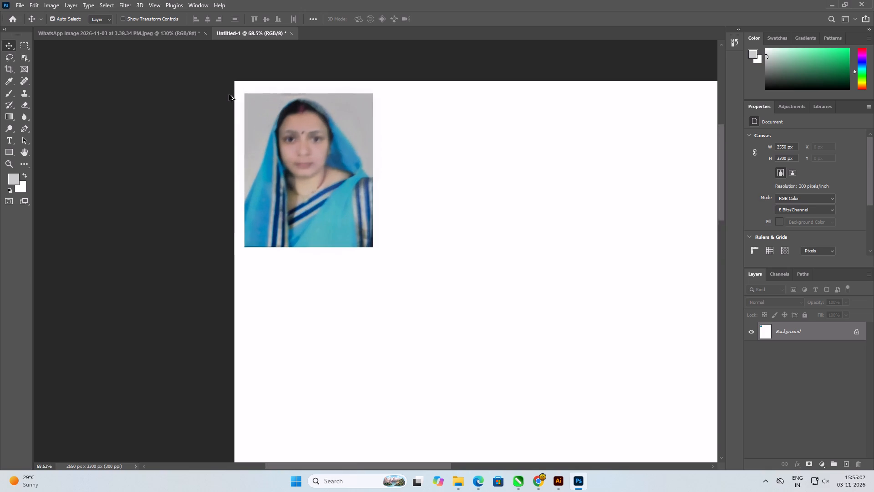
alt+scroll(229, 95, down, 4)
alt+scroll(320, 120, down, 2)
alt+scroll(276, 91, up, 1)
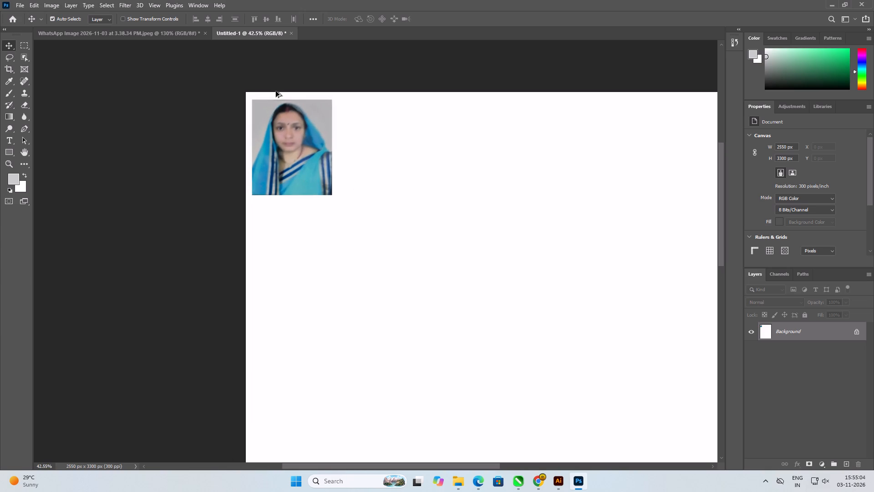
click(371, 112)
alt+scroll(167, 130, down, 2)
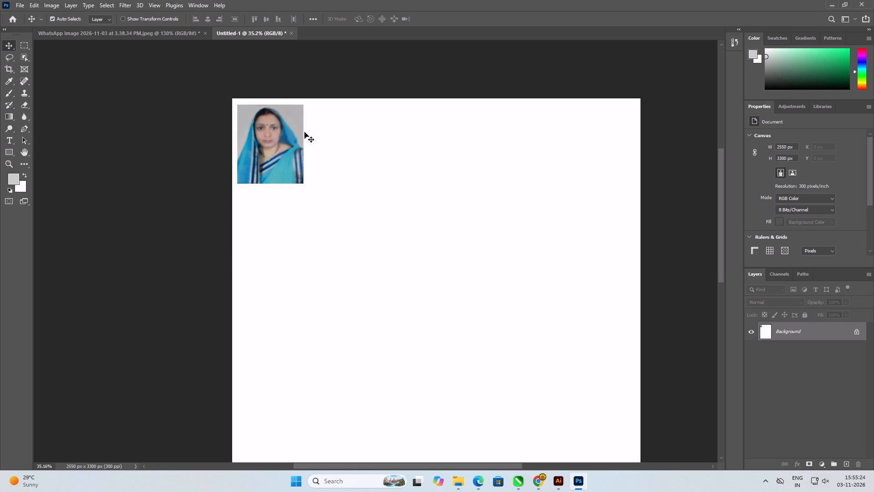
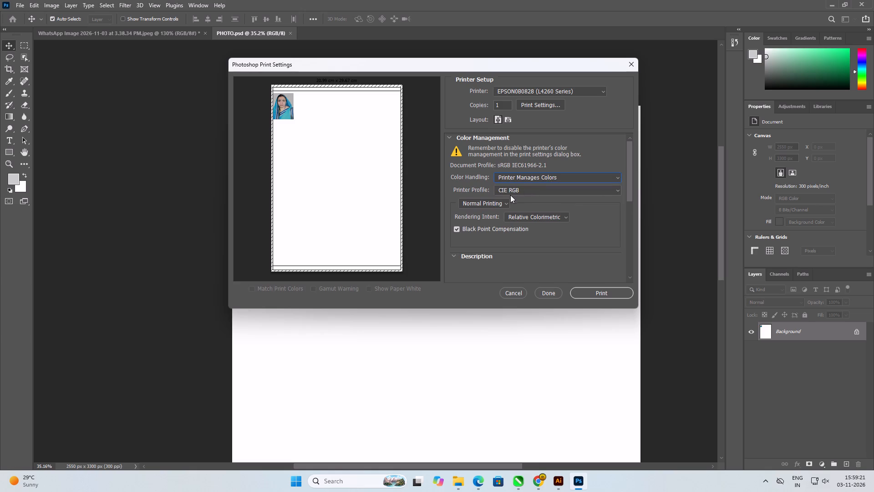
Set the print's proofing mode to Hard Proofing and keep Working CMYK as the proof setup.
click(502, 200)
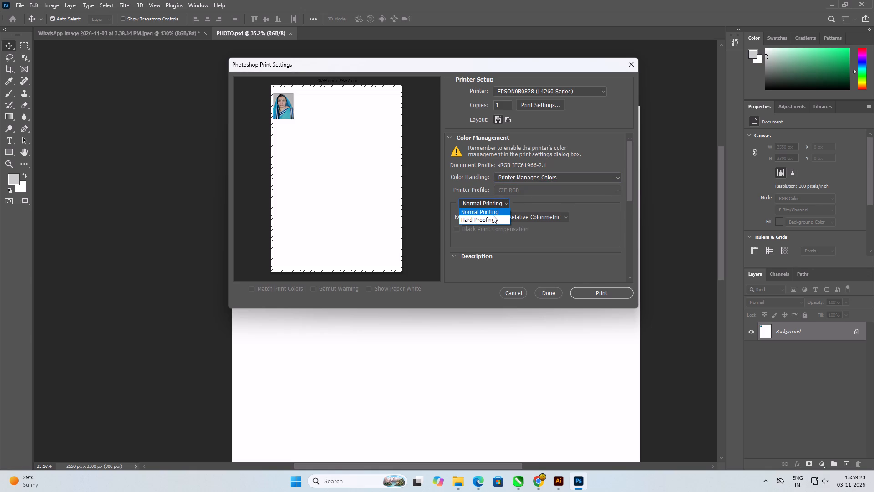
click(493, 218)
click(504, 208)
click(542, 200)
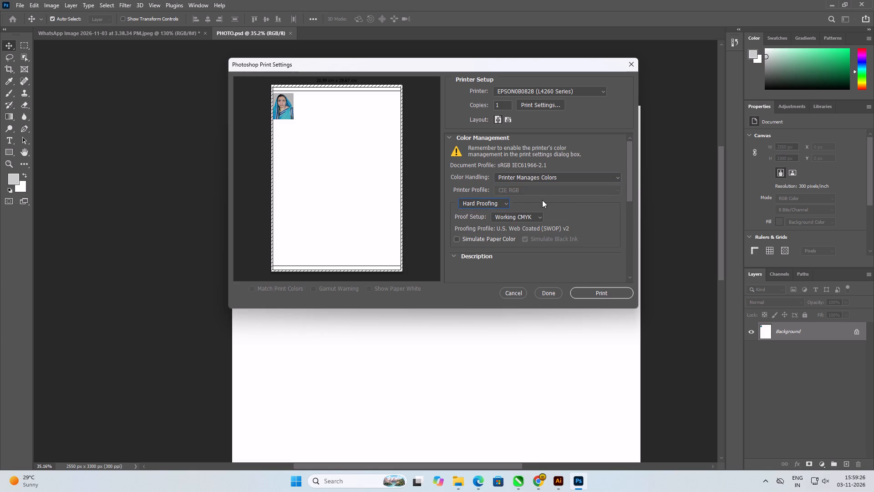
click(519, 217)
click(519, 217)
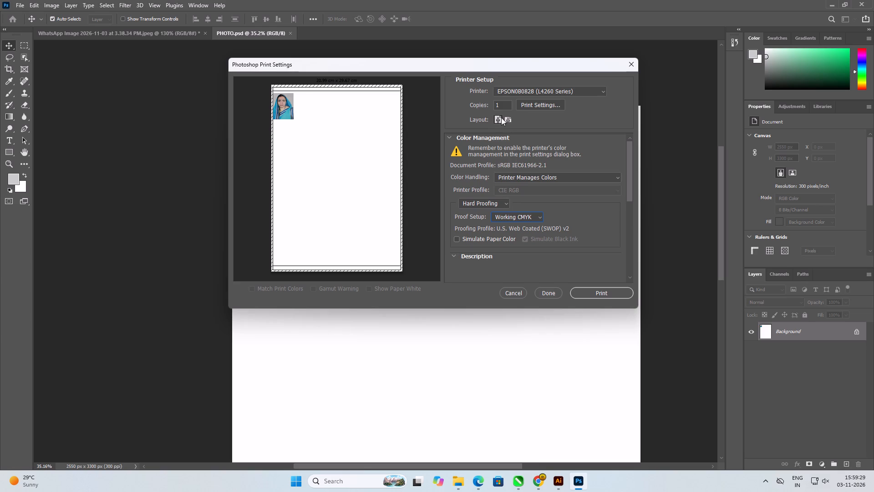
Configure the Epson L4260 printer's properties with Stationery media from the main tray in color, and check its portrait layout.
click(534, 107)
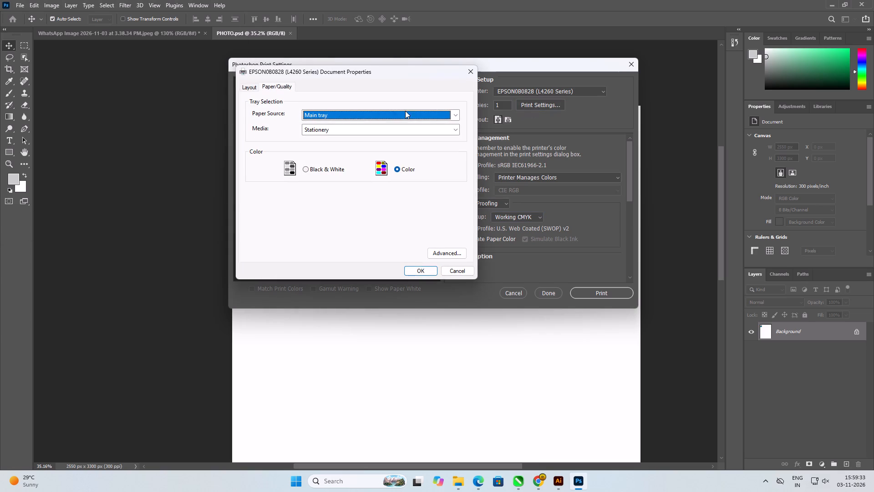
click(335, 131)
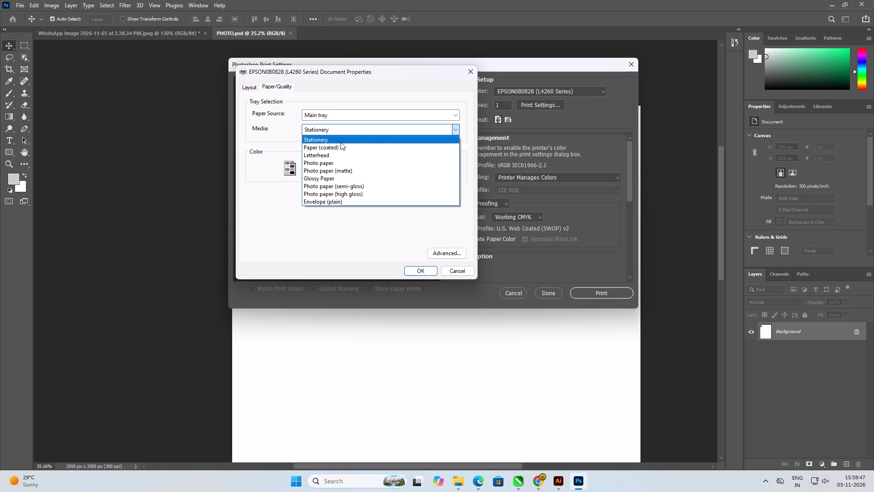
click(341, 140)
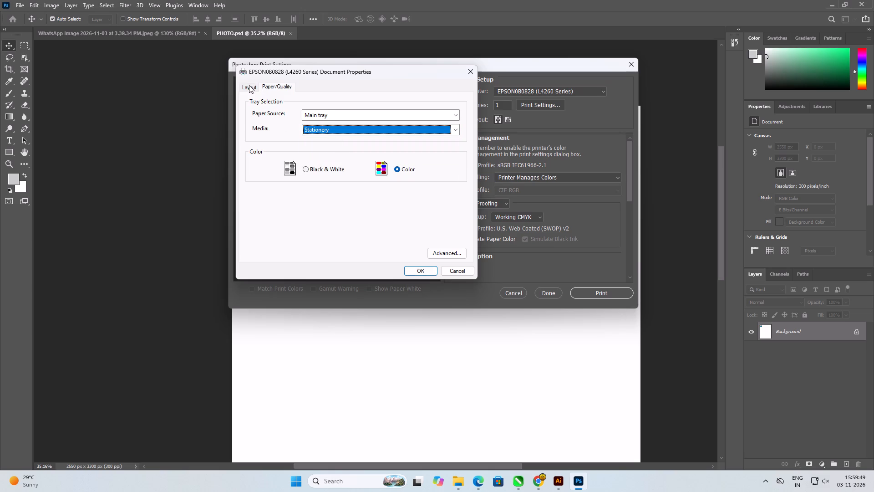
click(254, 89)
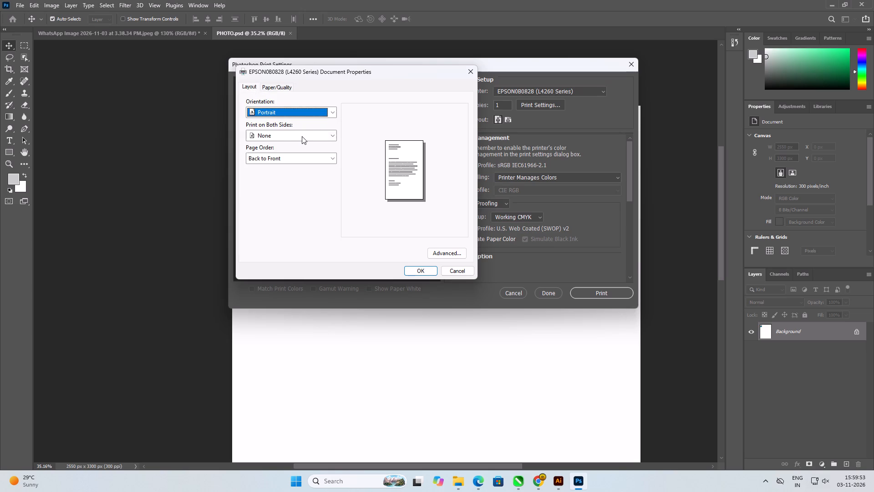
click(275, 86)
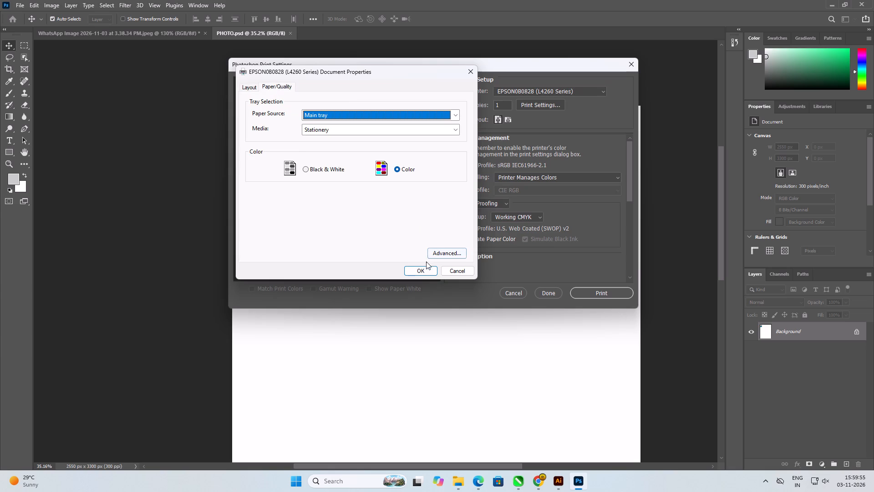
click(425, 268)
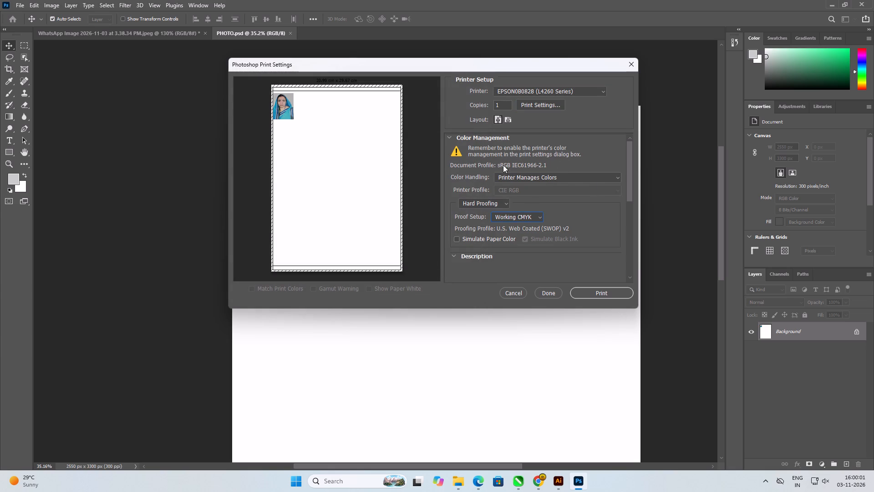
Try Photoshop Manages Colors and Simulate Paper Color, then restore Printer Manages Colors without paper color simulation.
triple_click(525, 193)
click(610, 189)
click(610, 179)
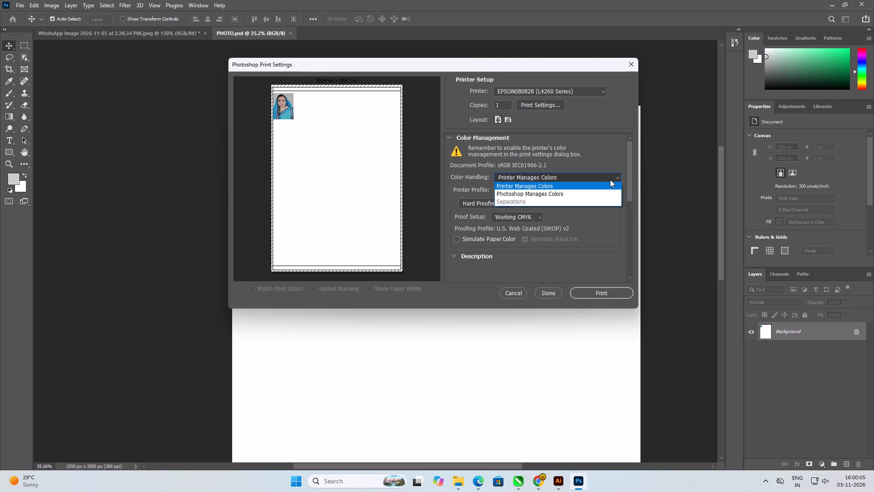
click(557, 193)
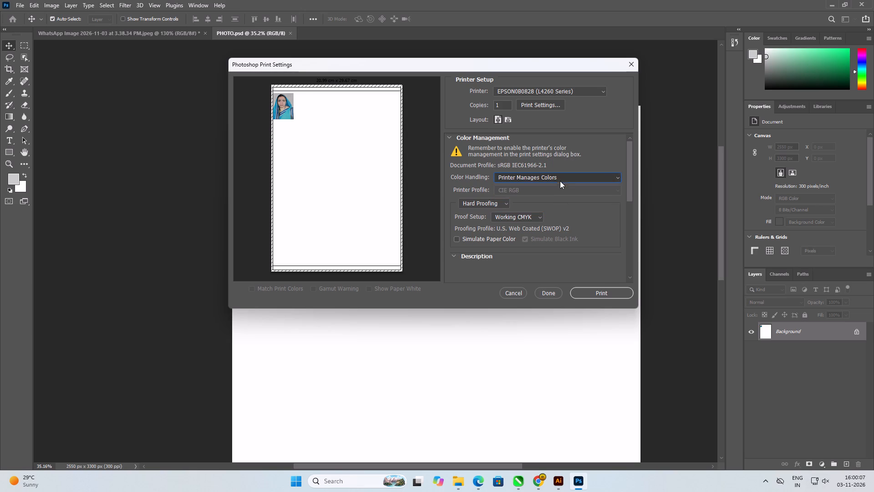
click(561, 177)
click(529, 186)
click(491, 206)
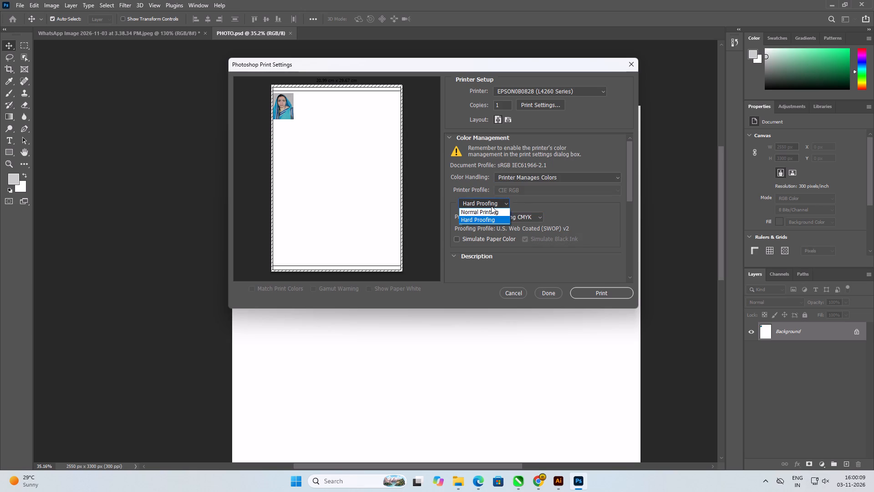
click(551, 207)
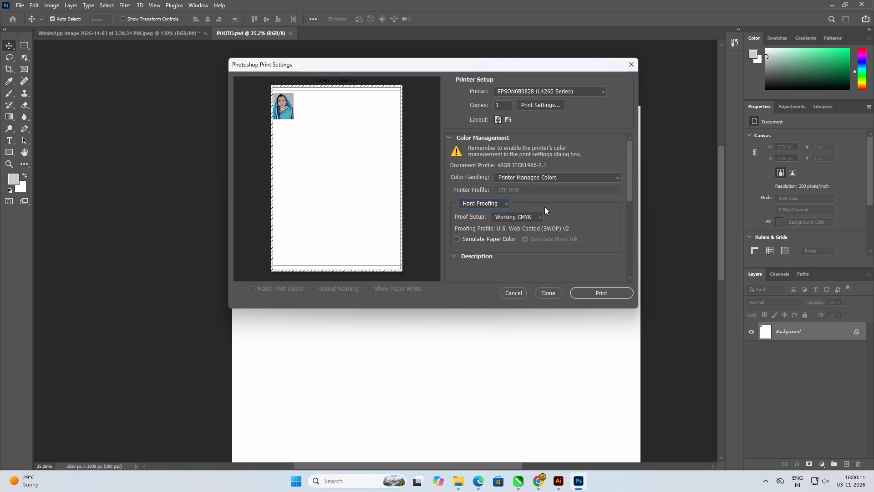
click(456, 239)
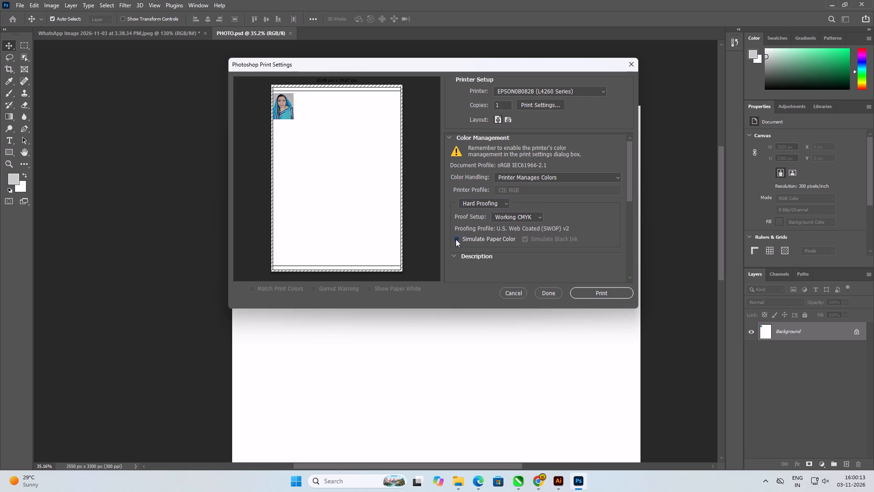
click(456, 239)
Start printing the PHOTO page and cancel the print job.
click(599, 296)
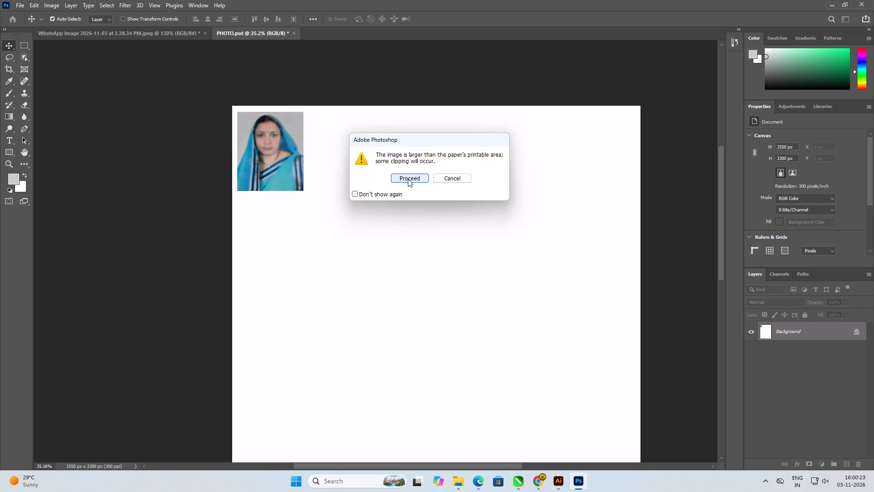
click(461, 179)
Unlock the PHOTO page's Background so that it is a regular layer.
click(272, 170)
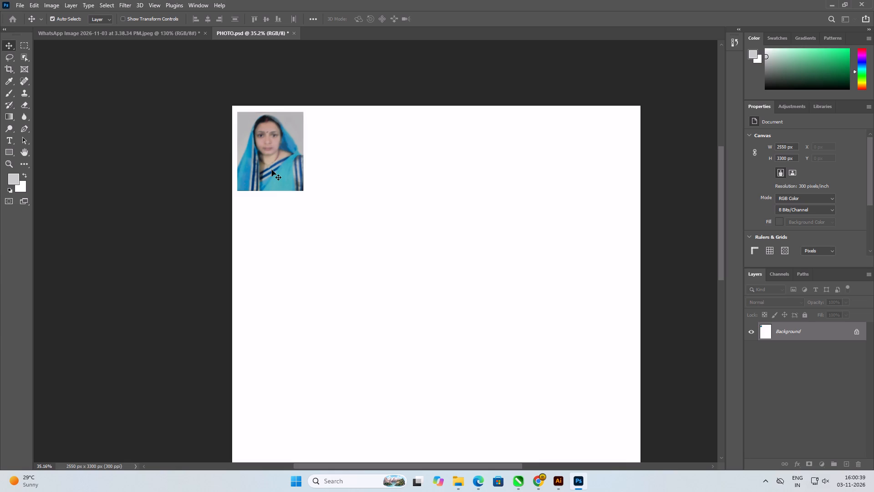
click(857, 333)
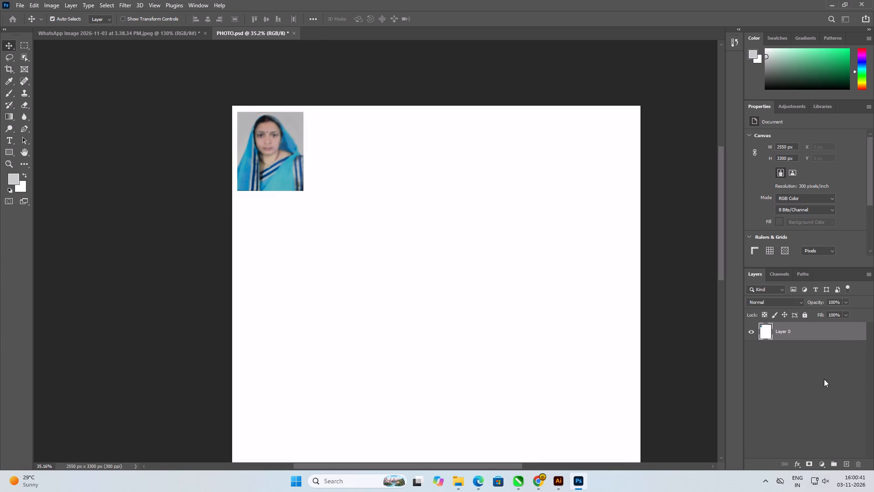
click(824, 380)
click(249, 133)
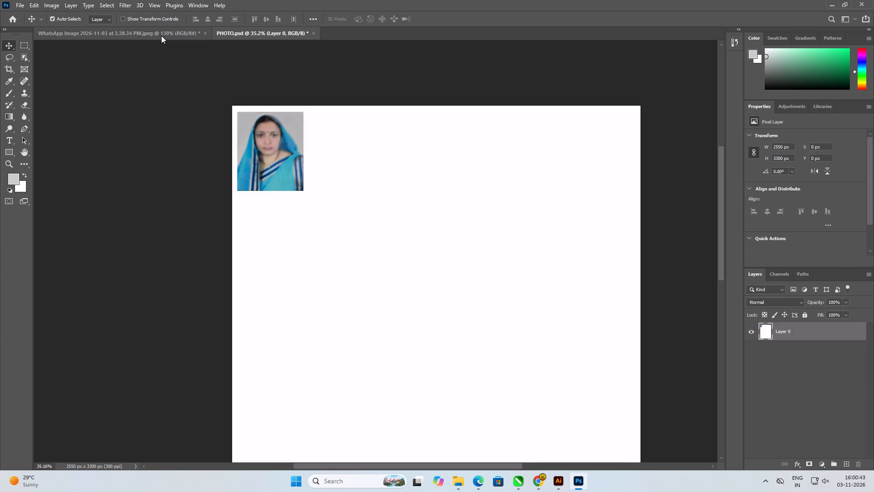
Compare the original portrait document with the PHOTO page.
click(161, 36)
click(243, 34)
click(283, 110)
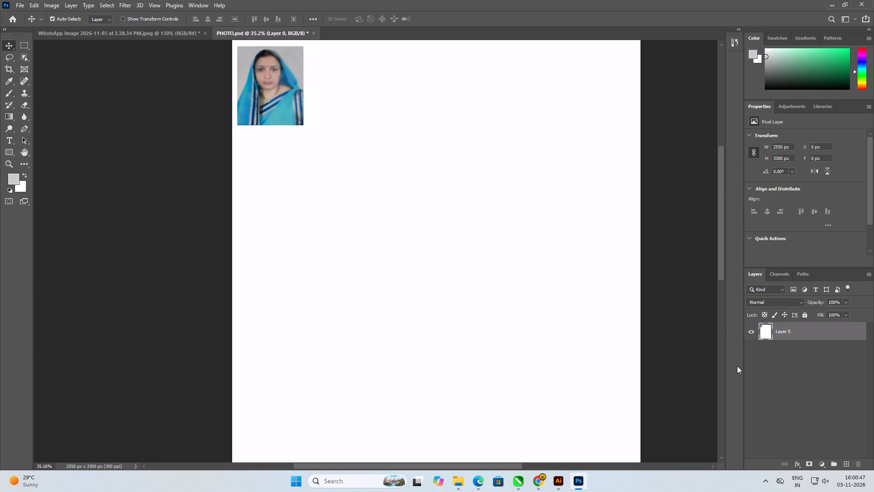
click(785, 374)
click(149, 34)
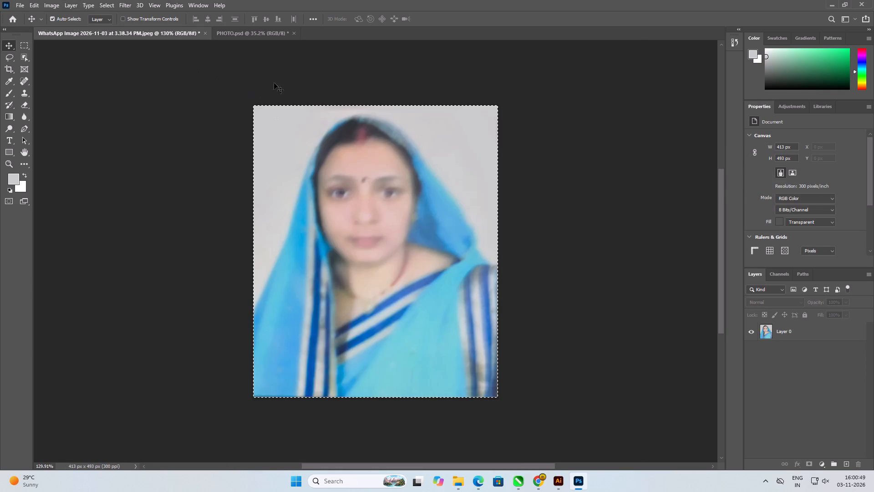
click(253, 37)
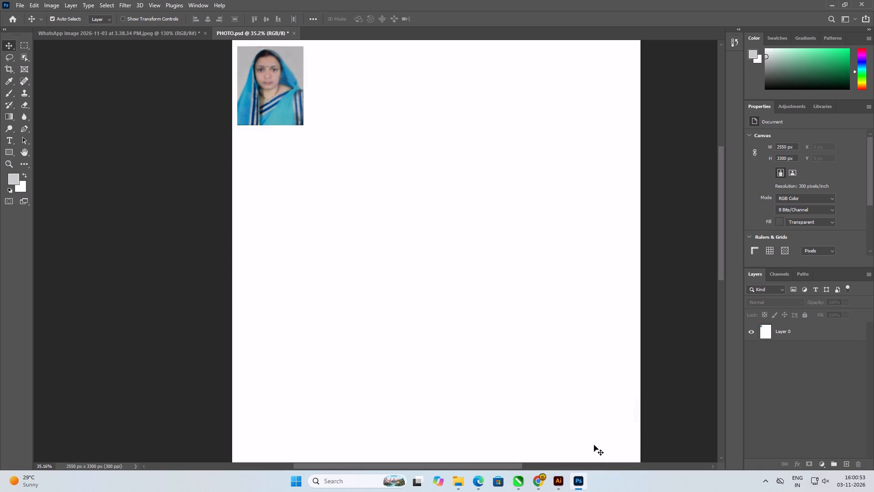
Print one copy of the PHOTO page in portrait orientation on the Epson L4260 with Printer Manages Colors, accepting the clipping.
key(ctrl+p)
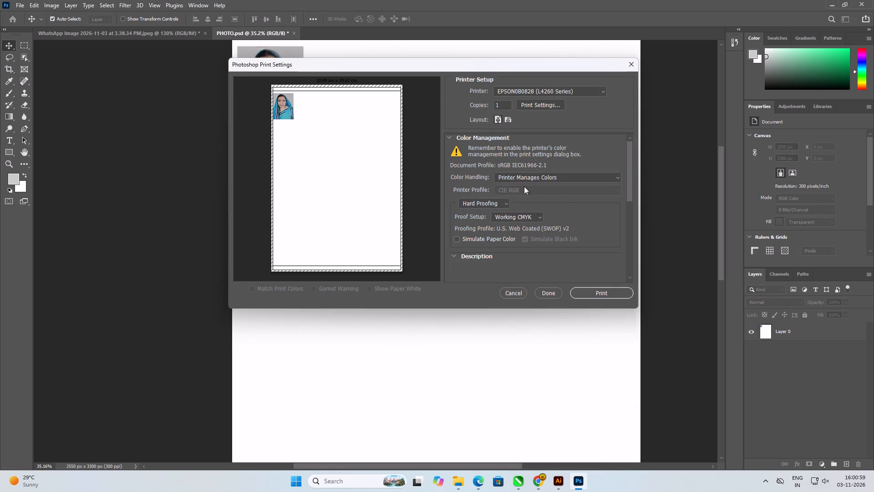
click(507, 118)
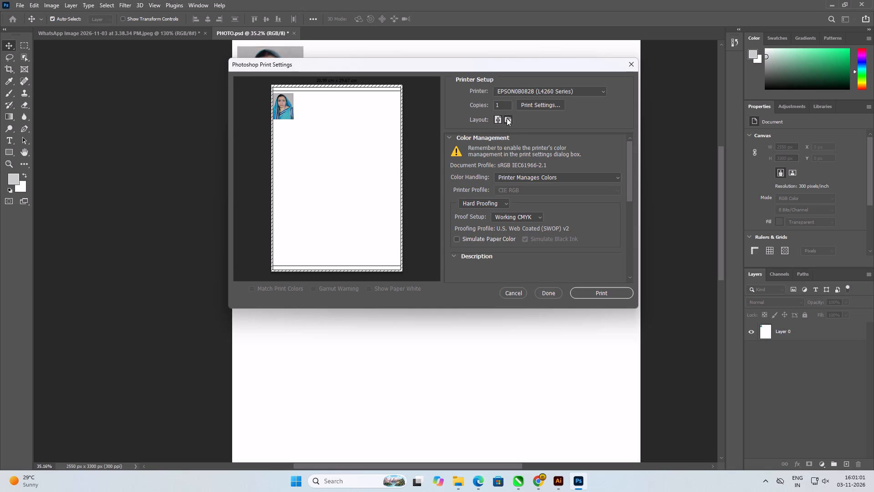
click(496, 119)
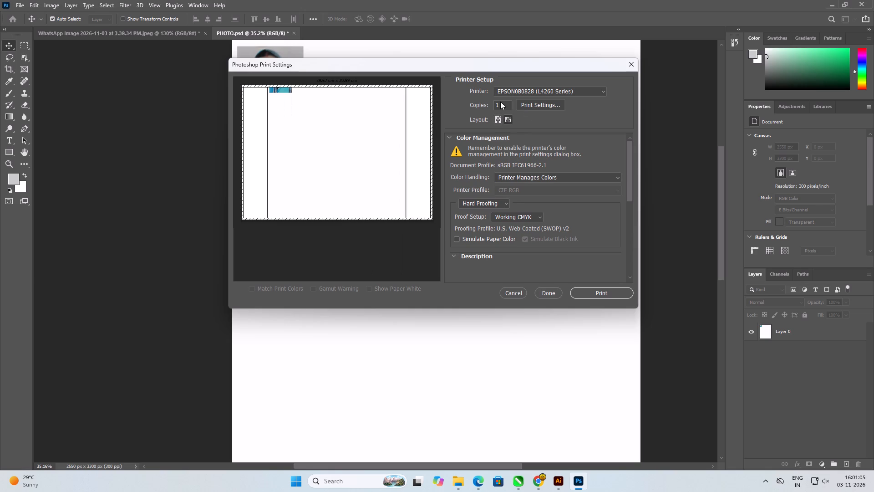
click(500, 117)
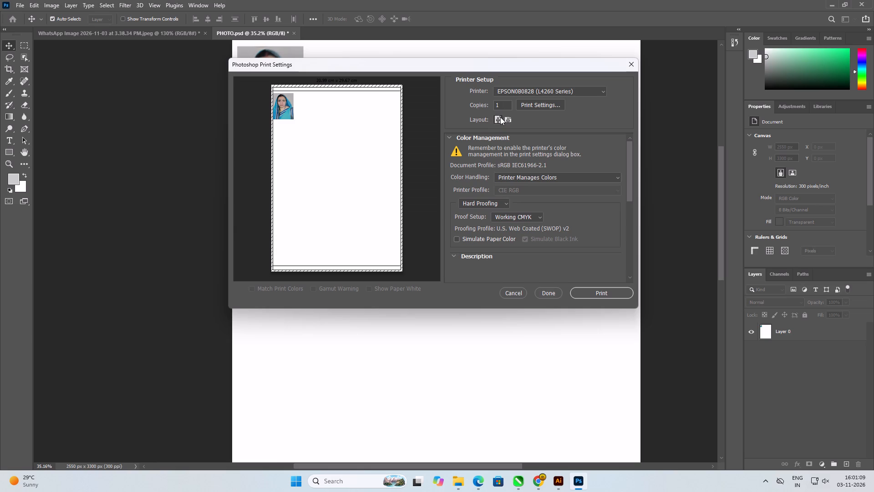
scroll(287, 109, up, 5)
scroll(287, 109, down, 2)
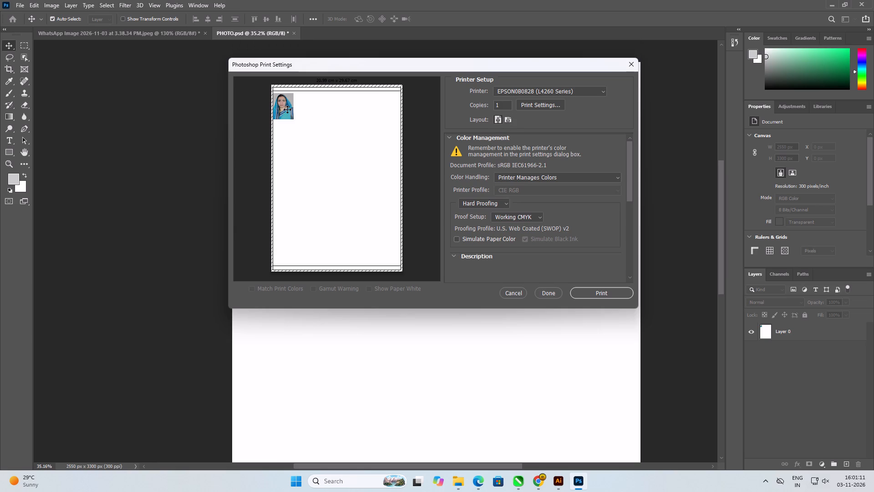
scroll(287, 109, down, 3)
scroll(287, 109, up, 1)
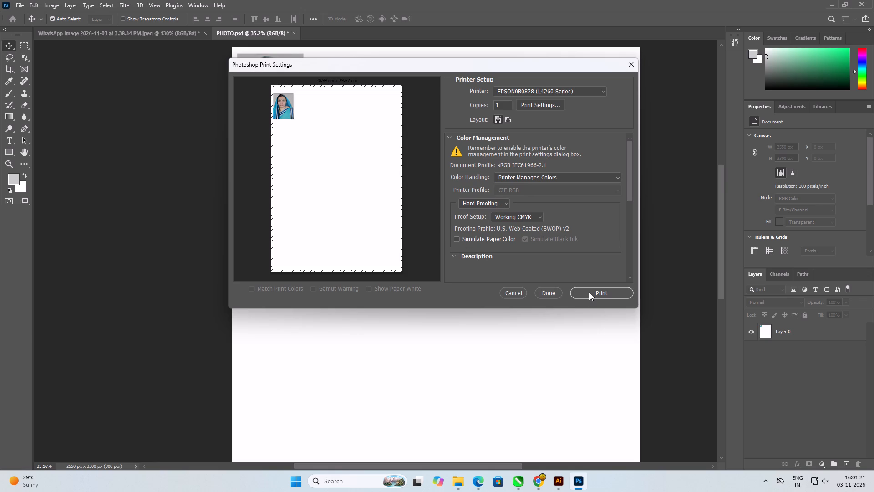
click(611, 180)
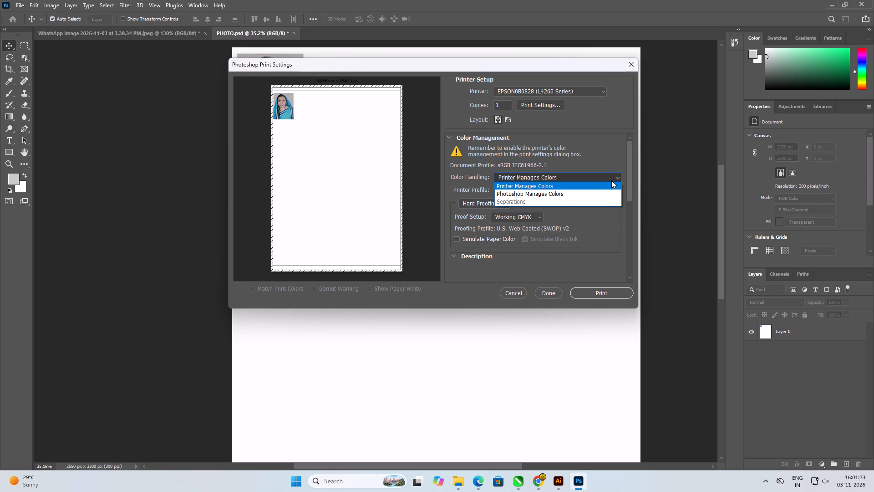
click(611, 180)
click(594, 288)
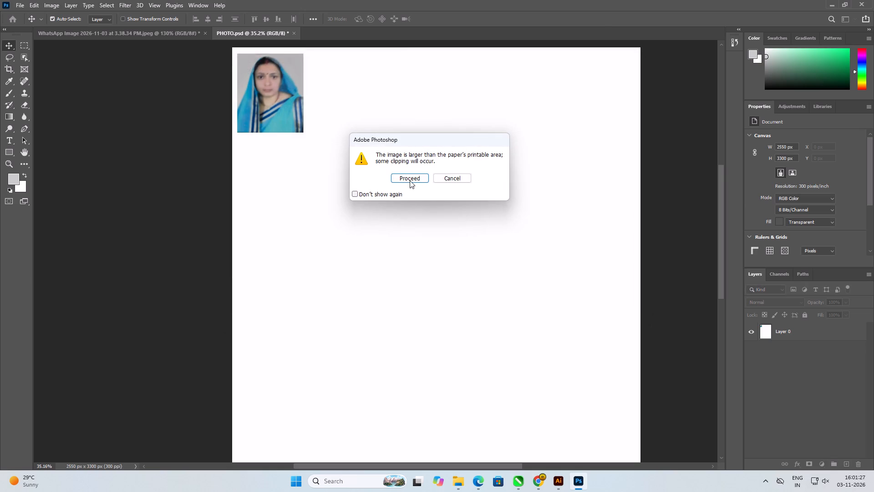
click(410, 180)
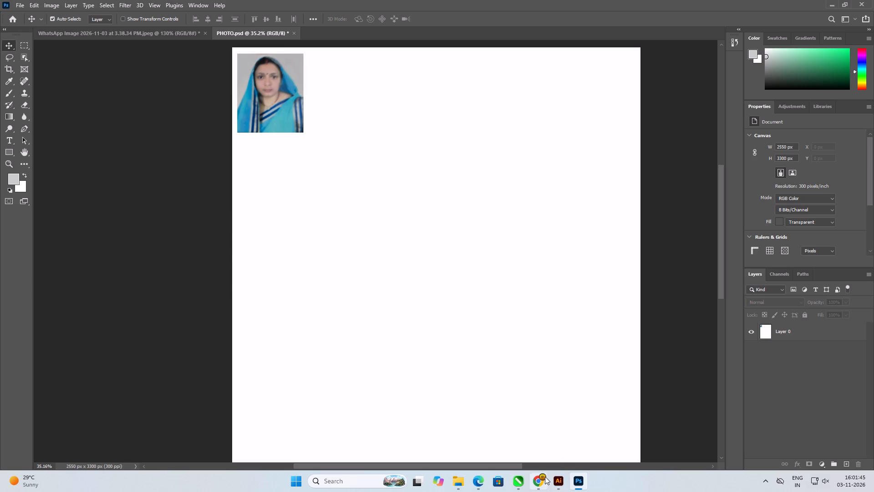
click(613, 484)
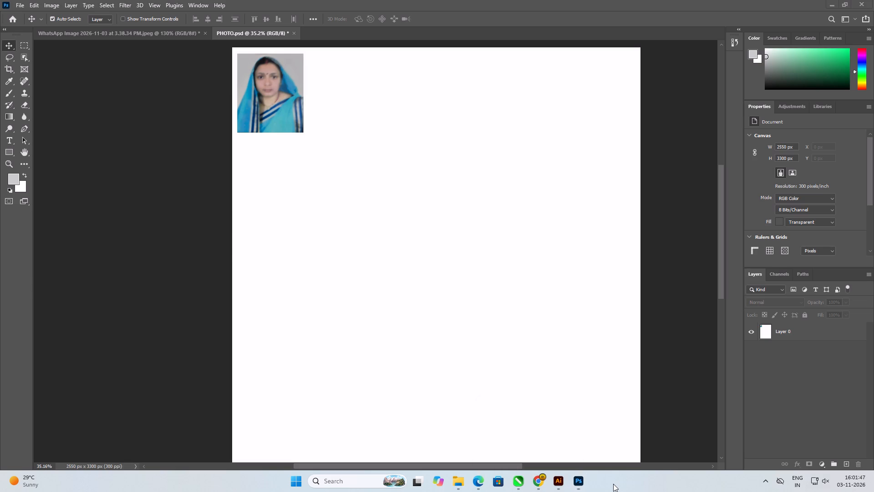
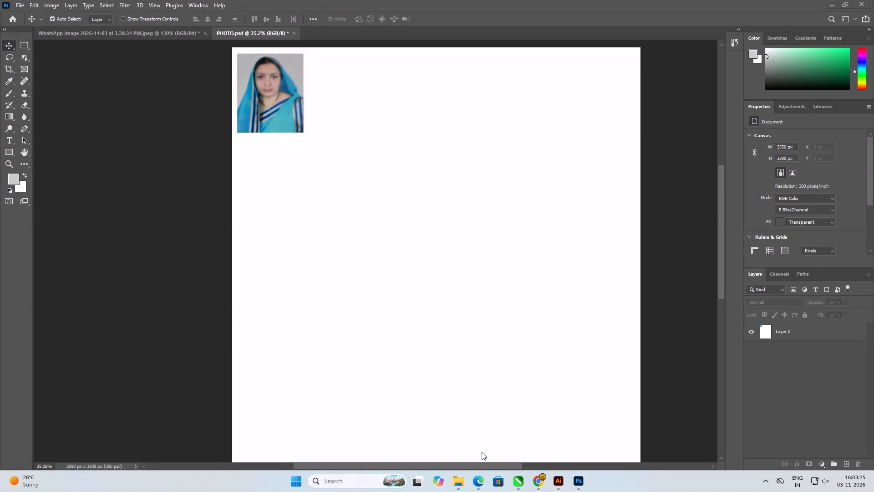
Open the Epson L4260's printer preferences for the PHOTO page and review the media types, keeping Stationery.
click(398, 0)
key(ctrl+p)
key(ctrl+p)
scroll(419, 87, up, 1)
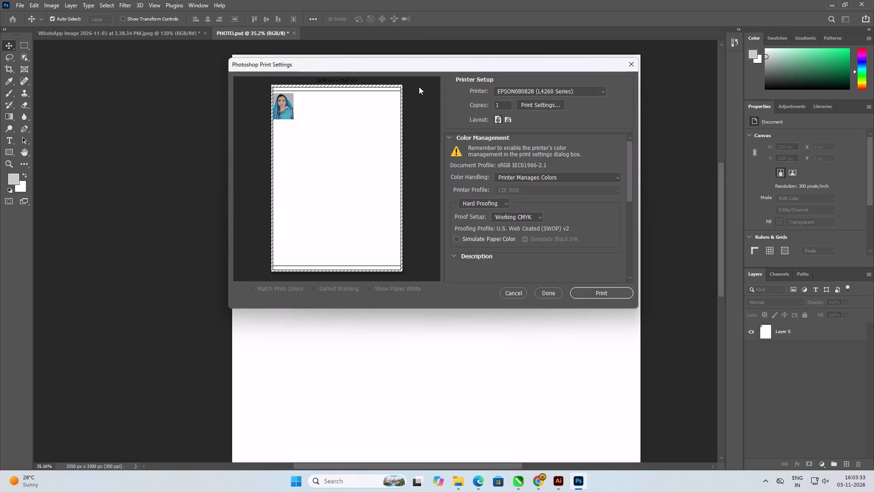
click(529, 104)
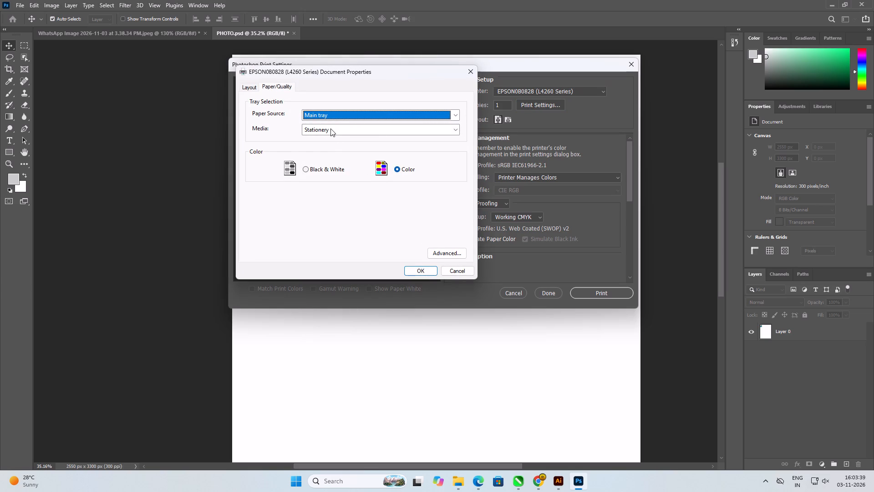
click(330, 128)
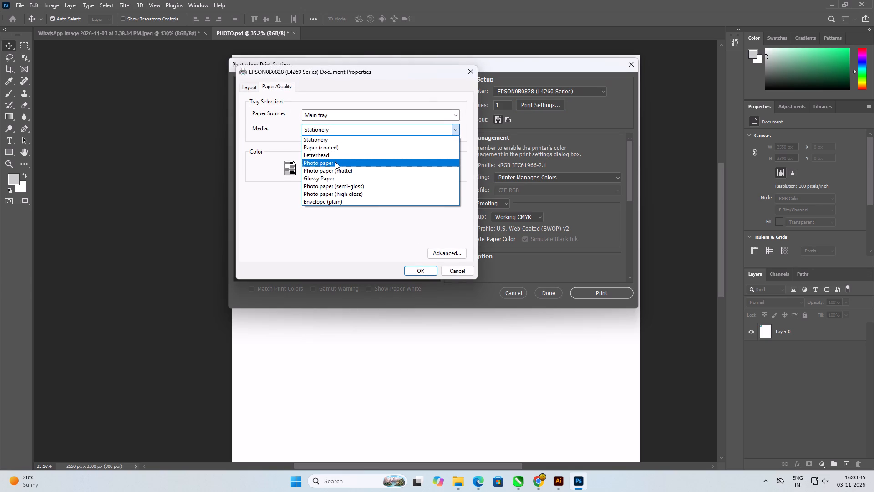
click(356, 251)
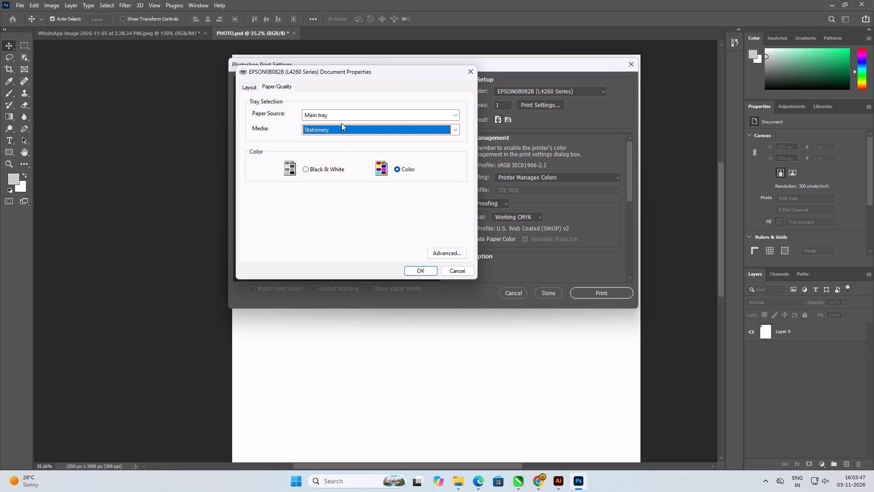
click(341, 129)
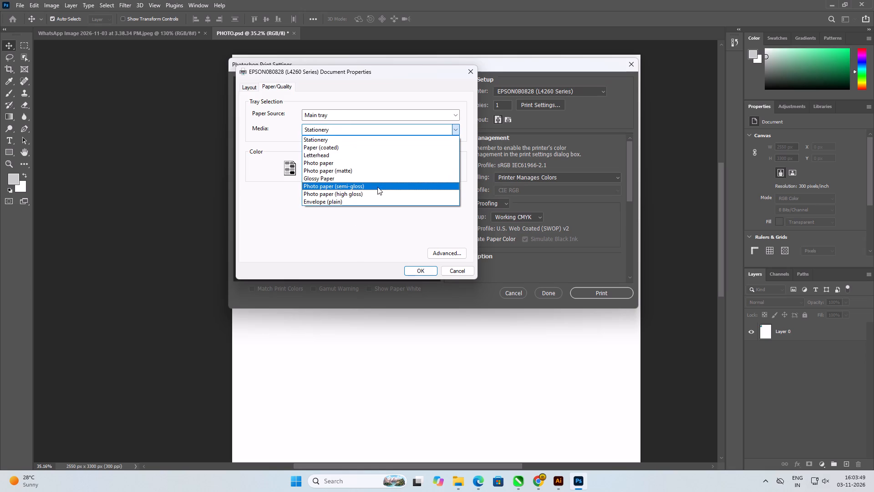
click(373, 229)
Set the printer's output quality to High quality in its advanced options, keeping scaling at None.
click(454, 252)
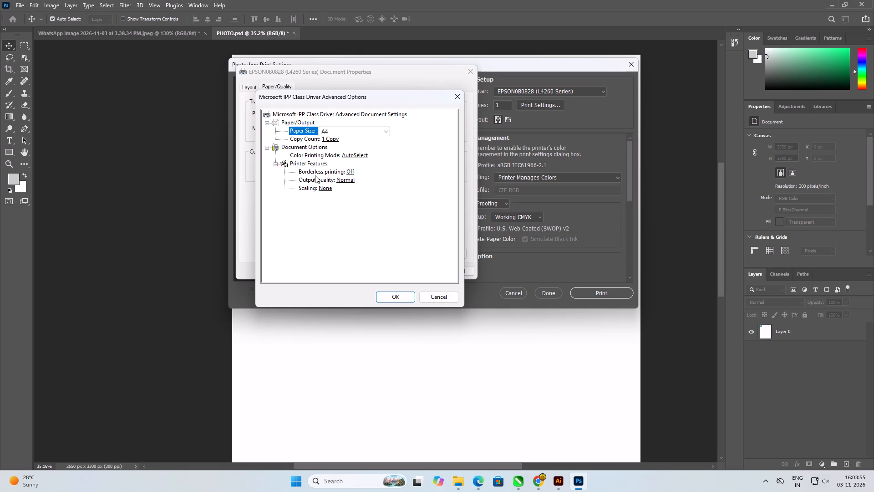
click(346, 180)
click(366, 183)
click(362, 197)
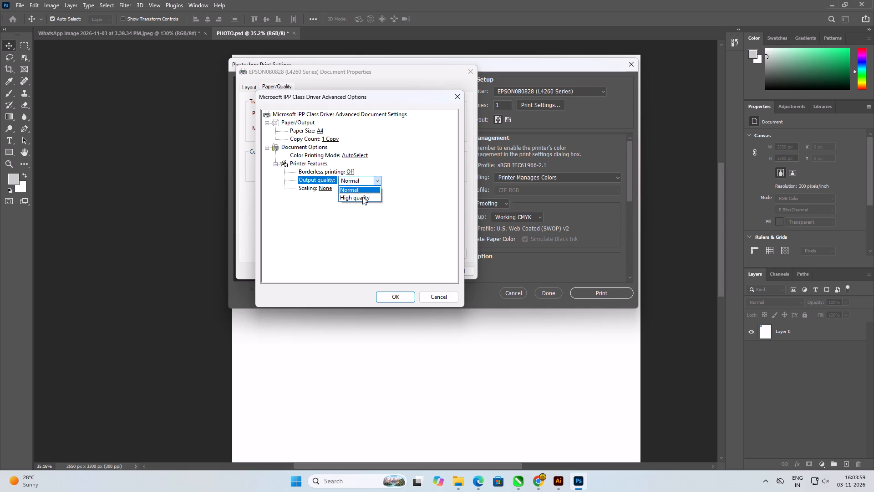
click(325, 188)
click(339, 191)
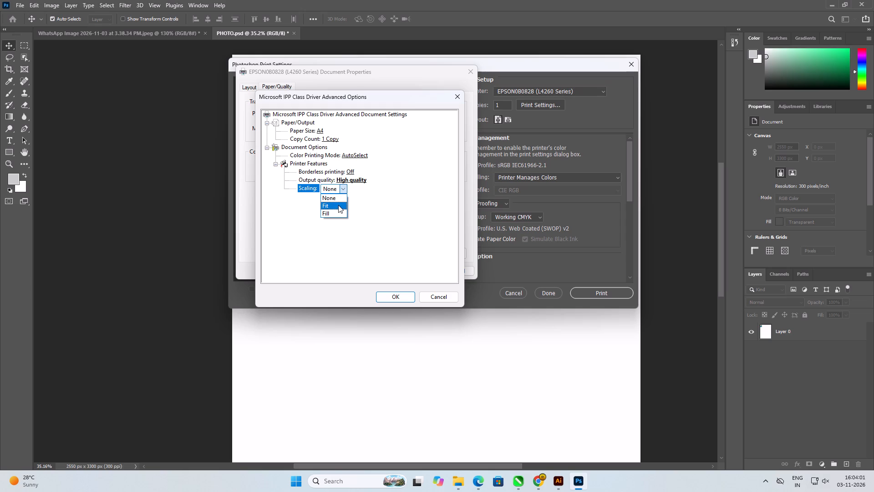
click(405, 206)
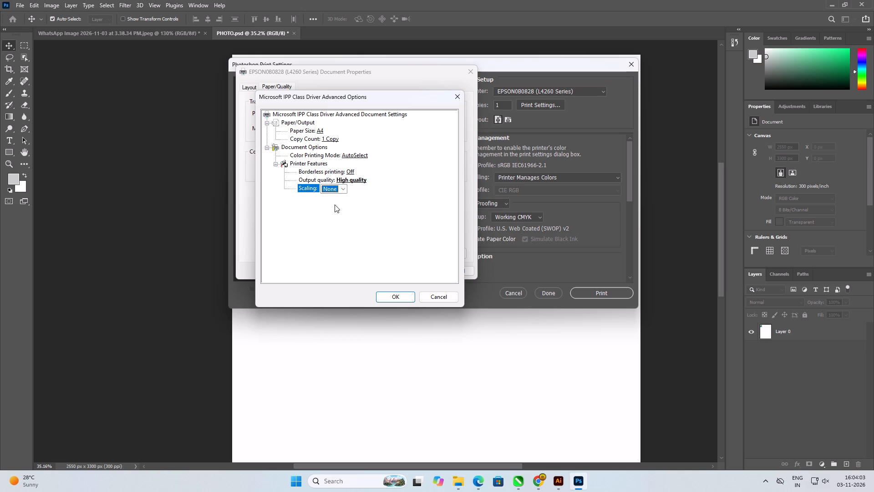
click(343, 191)
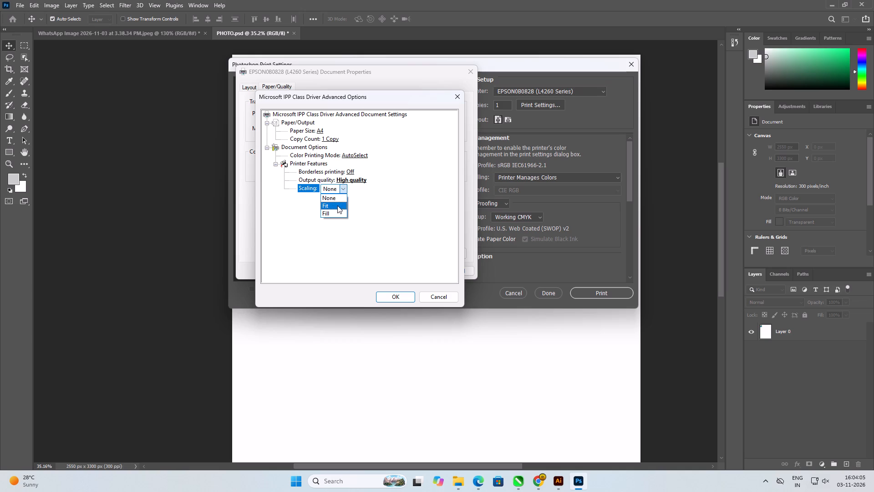
click(372, 205)
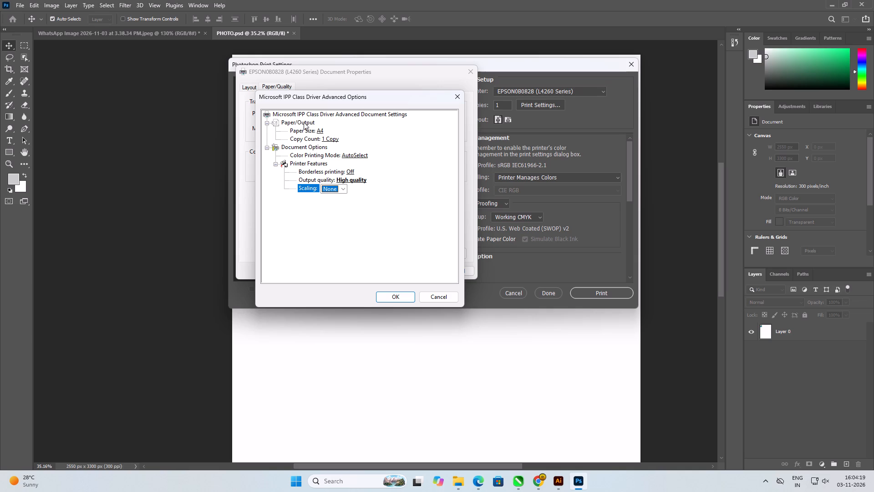
click(397, 299)
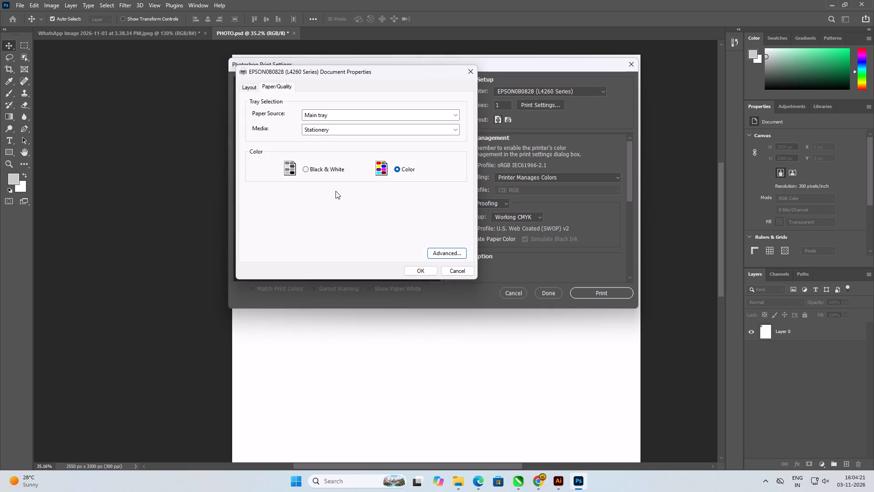
click(340, 128)
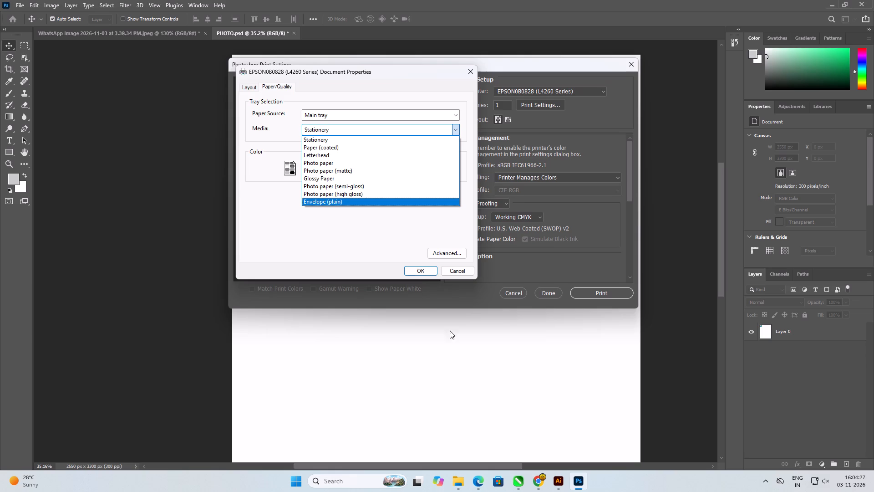
click(427, 273)
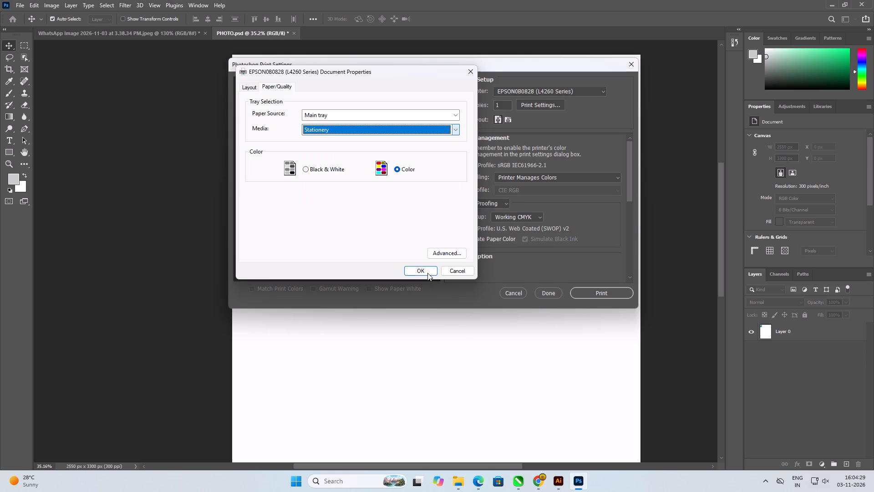
click(427, 272)
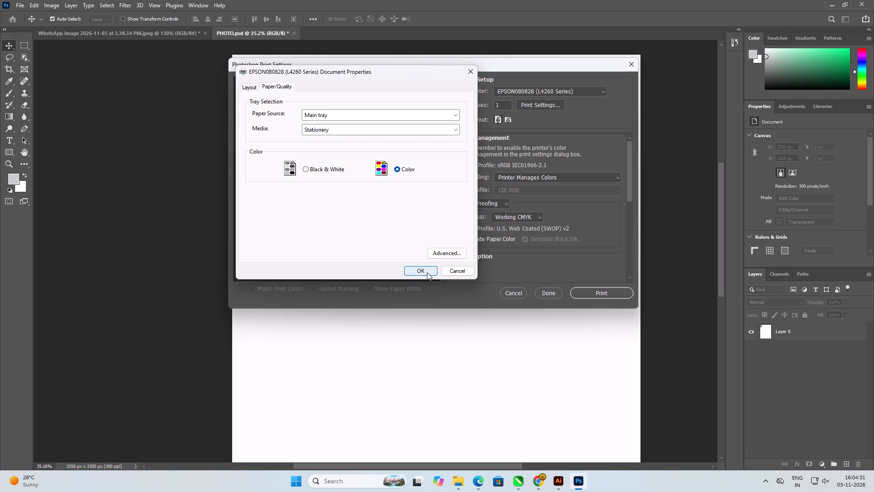
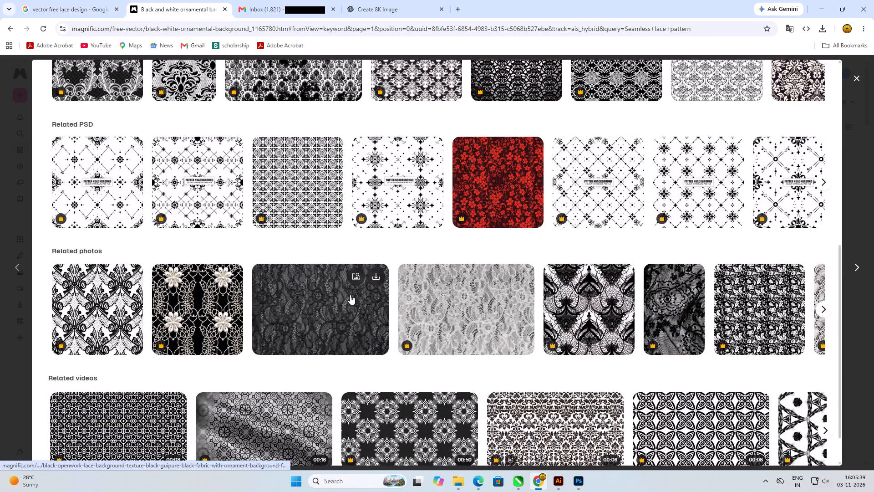
Look through the related photos and videos for the black and white ornamental background to find a suitable lace pattern.
scroll(350, 295, down, 5)
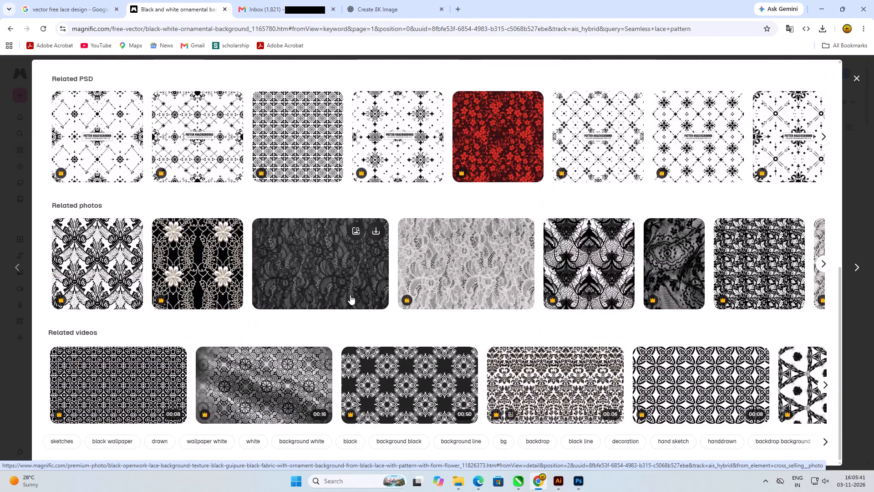
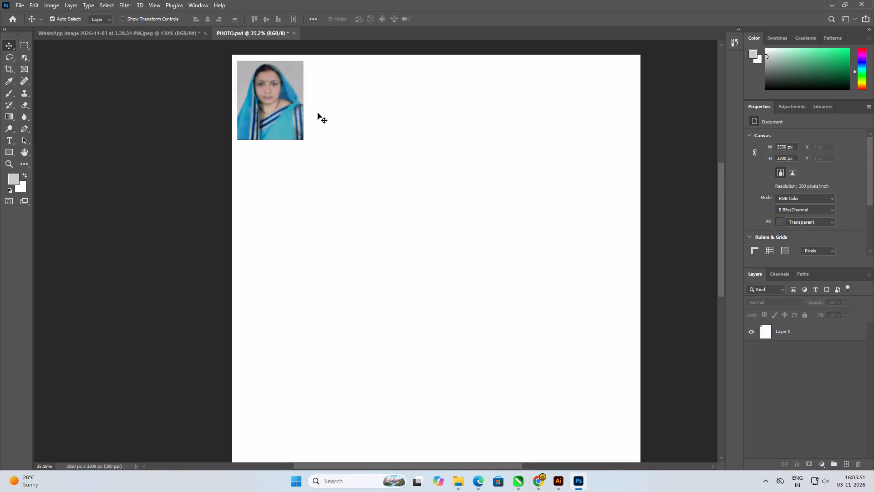
Open the print settings for the PHOTO document holding the passport-size photo.
key(ctrl+p)
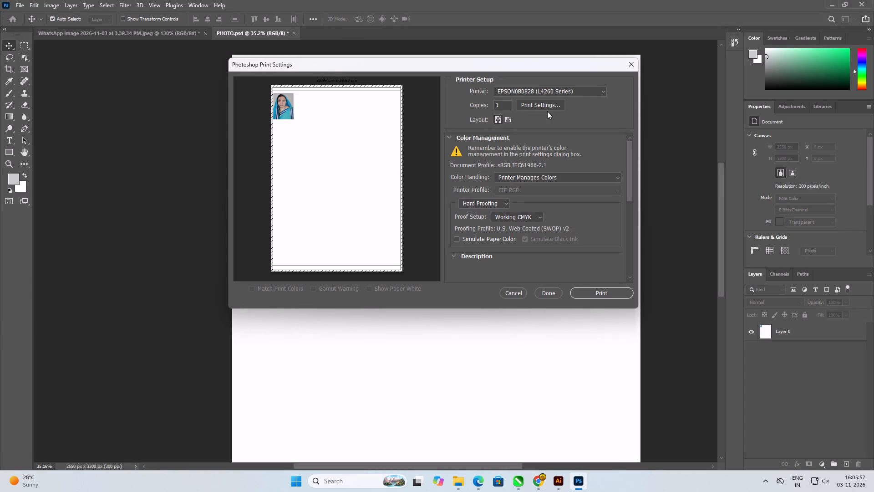
Set the printer's media to Photo paper (semi-gloss) in the EPSON printer preferences for the PHOTO page.
click(543, 105)
click(367, 129)
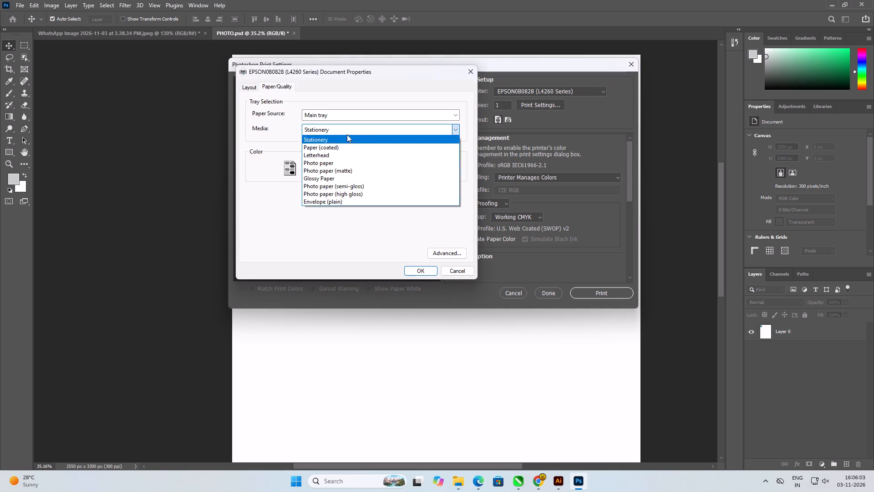
click(374, 188)
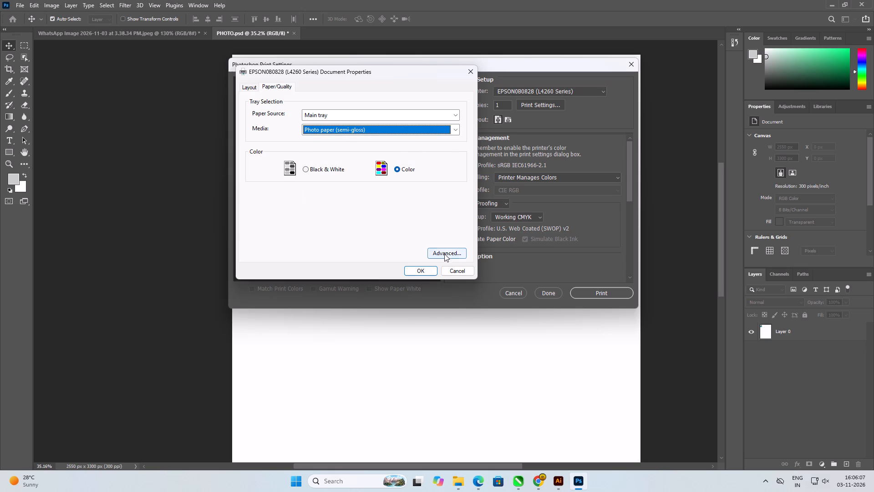
Check the colour printing mode choices in the printer's advanced options and accept the options with AutoSelect kept.
click(444, 254)
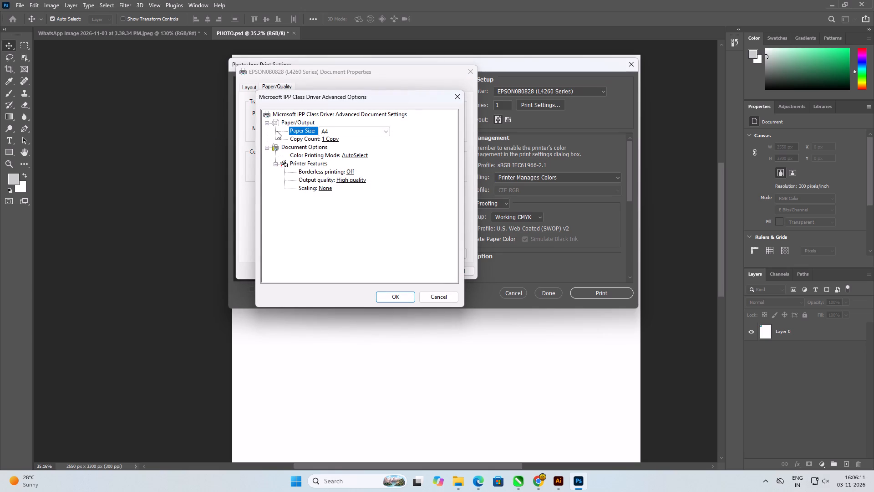
click(354, 157)
click(366, 157)
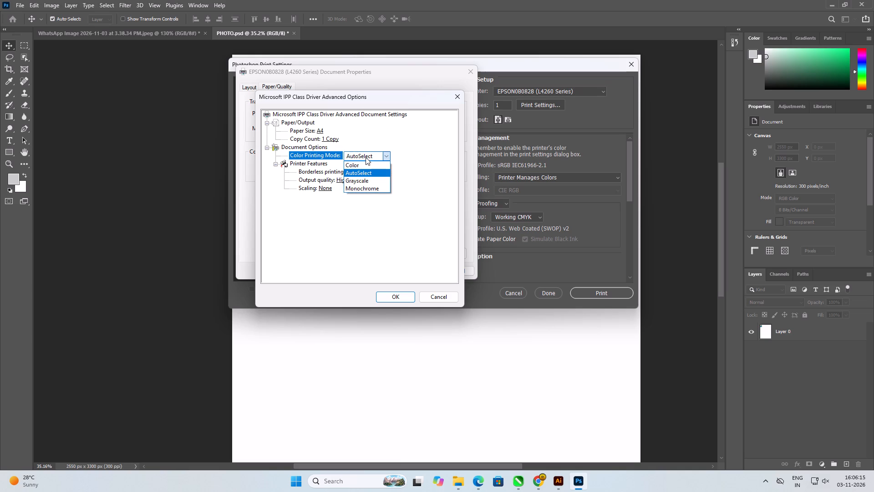
click(366, 157)
click(403, 182)
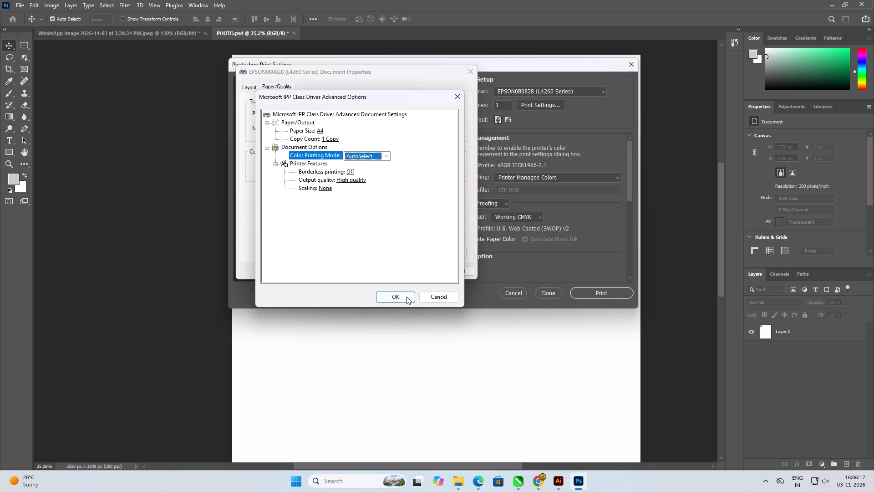
click(407, 297)
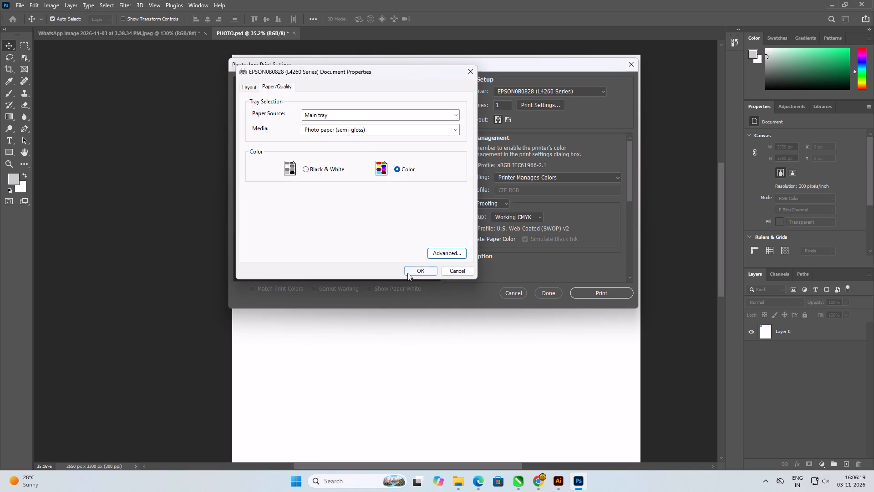
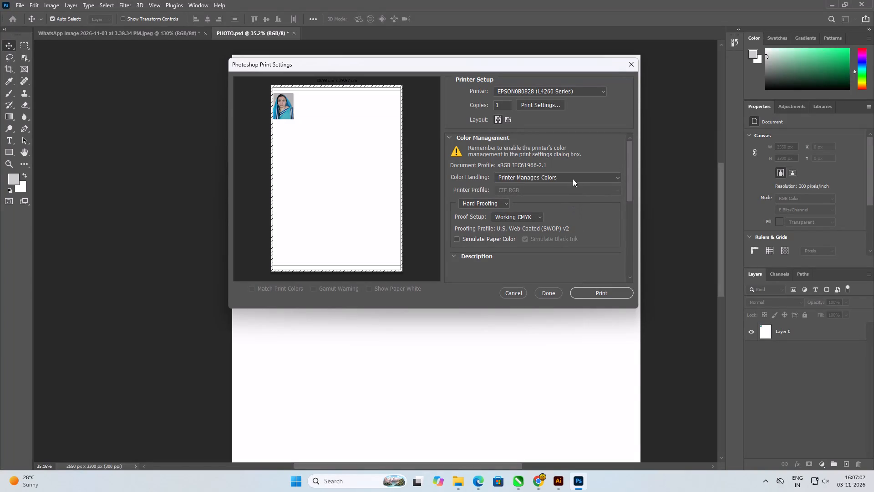
Print one copy of the PHOTO page on the EPSON L4260 Series printer, keeping colour handling at Printer Manages Colors.
click(576, 177)
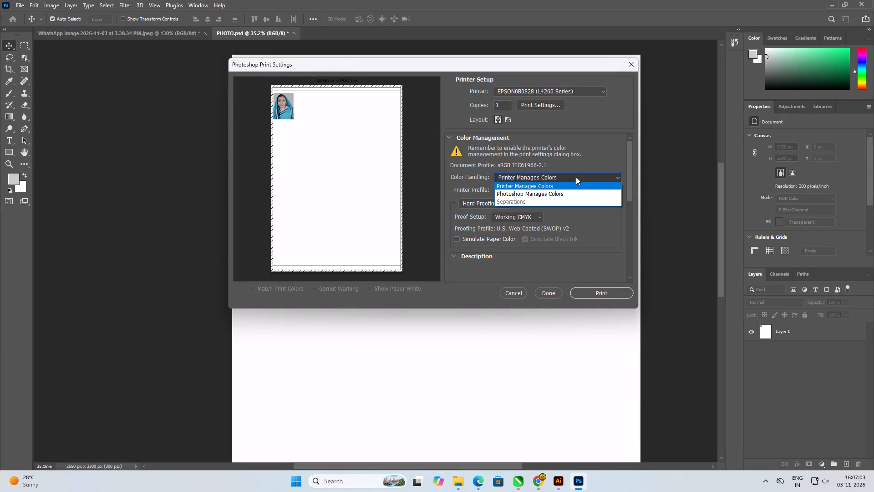
click(576, 177)
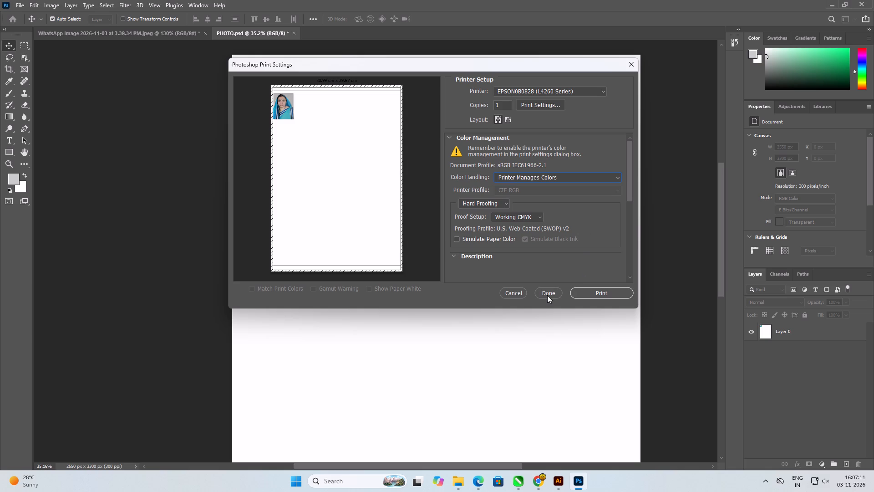
click(612, 292)
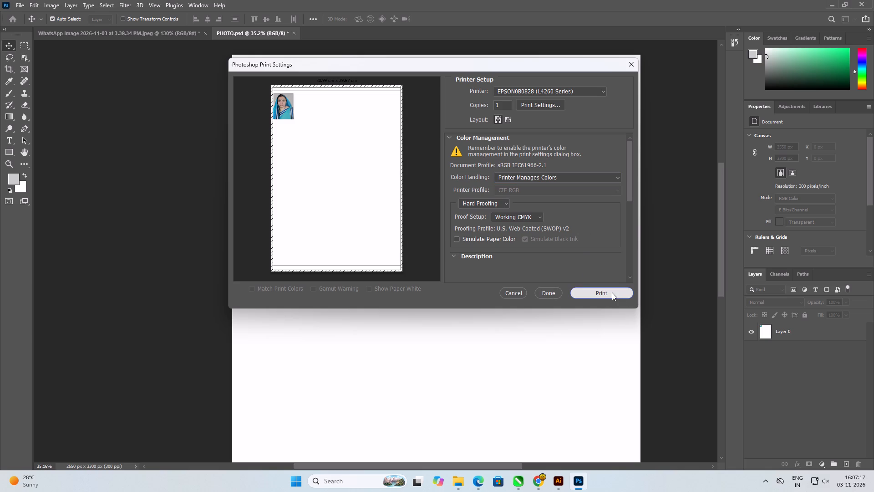
click(415, 179)
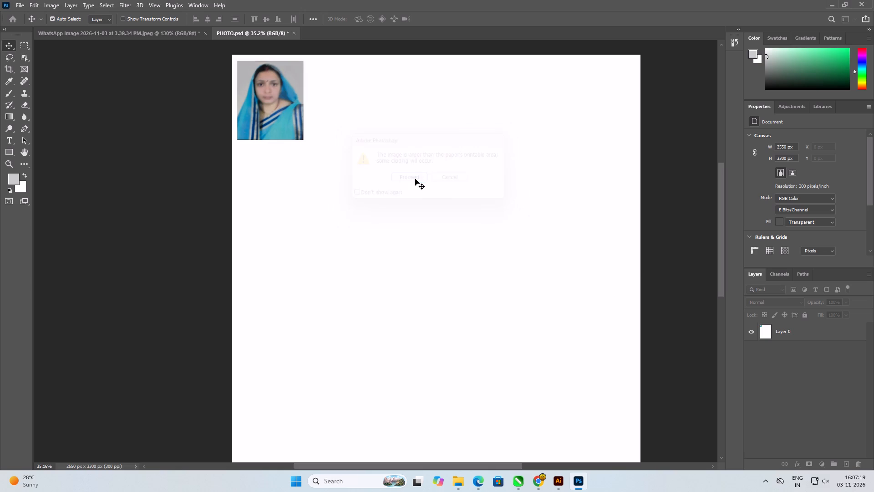
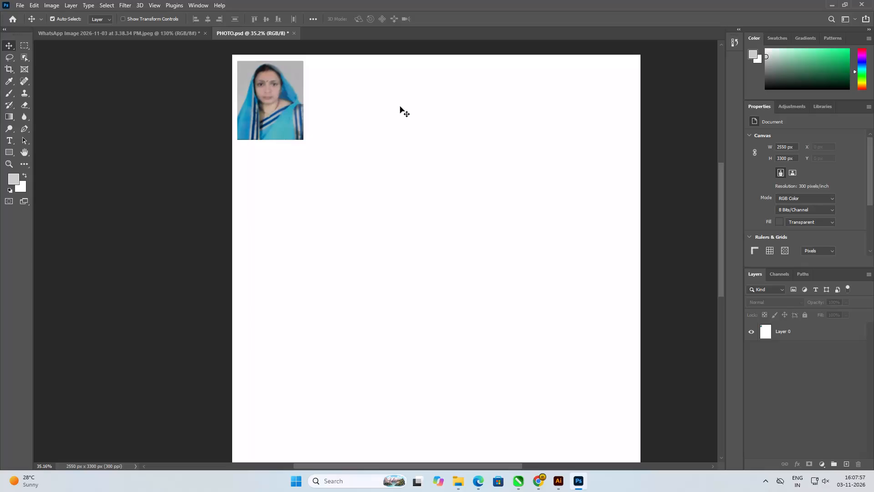
Switch to CorelDRAW to view the red and yellow floral panel design in hfbgn.cdr.
click(541, 477)
click(521, 480)
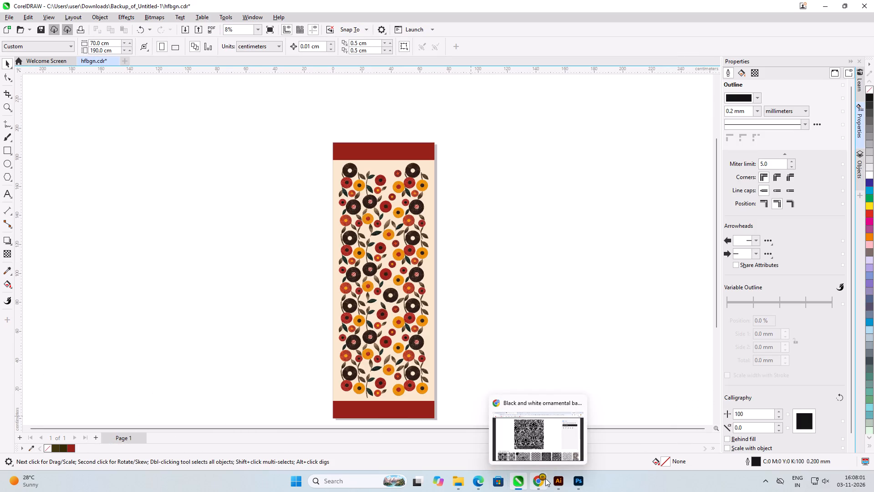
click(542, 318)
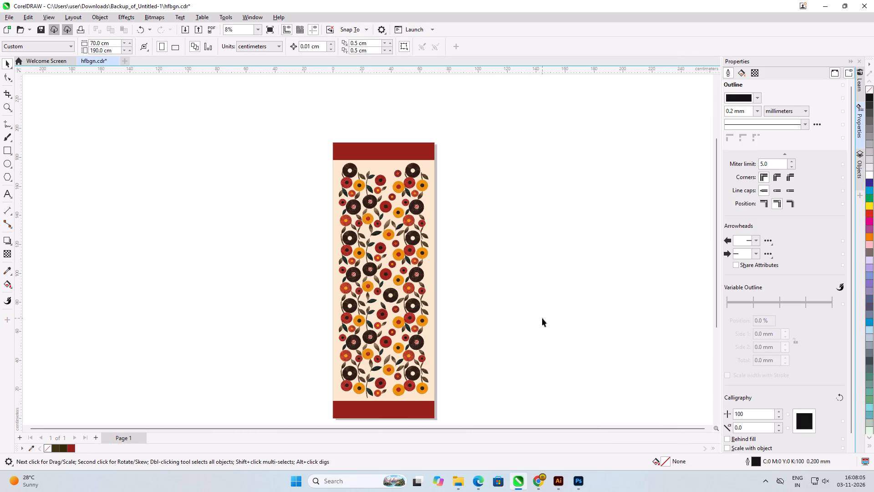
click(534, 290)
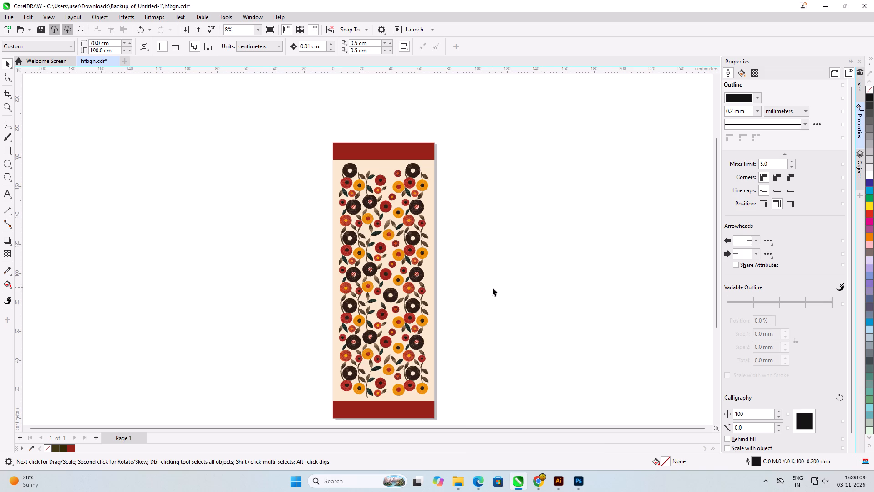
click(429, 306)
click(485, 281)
Switch to Chrome and close the "Black and white ornamental background" lace pattern page.
click(573, 478)
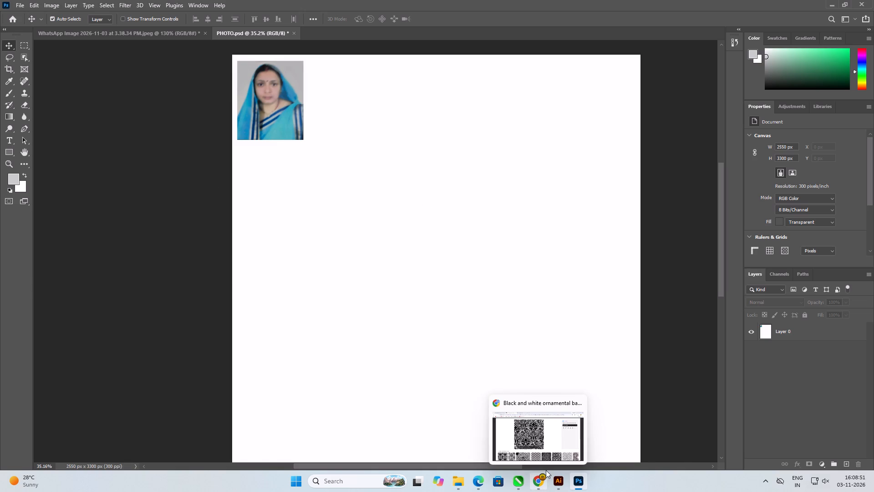
click(559, 441)
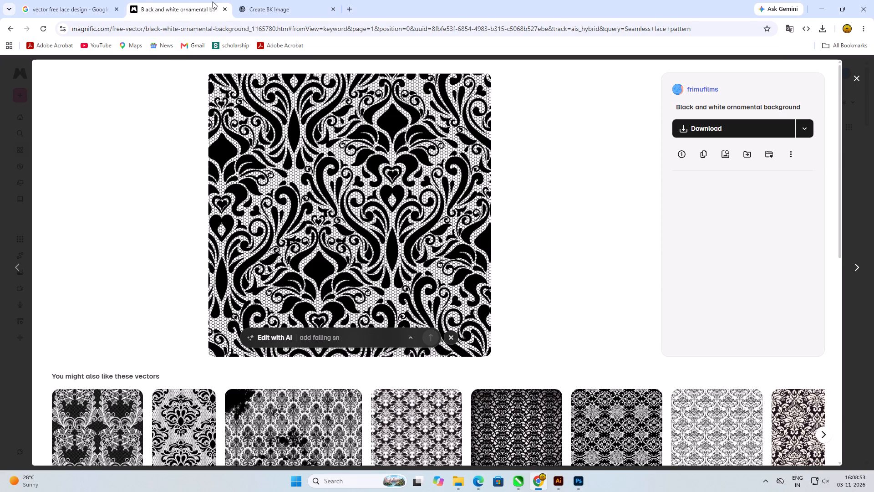
click(226, 10)
Review the blue colour palette and design rules in the "Create 8K Image" ChatGPT conversation.
scroll(493, 426, down, 8)
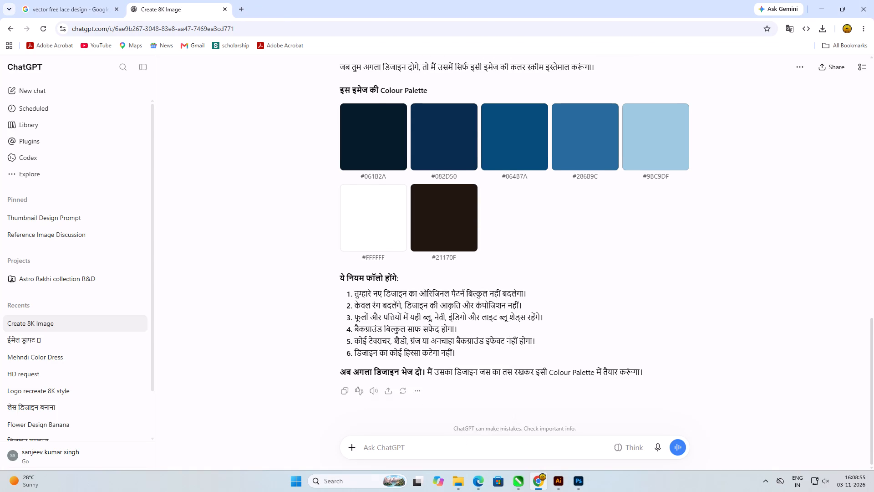
scroll(466, 444, down, 1)
scroll(466, 444, up, 1)
scroll(466, 444, down, 4)
click(466, 444)
Open the "4 70x180cm" PDF from the 31-10-2026 folder in File Explorer and look over its blue floral design.
click(459, 488)
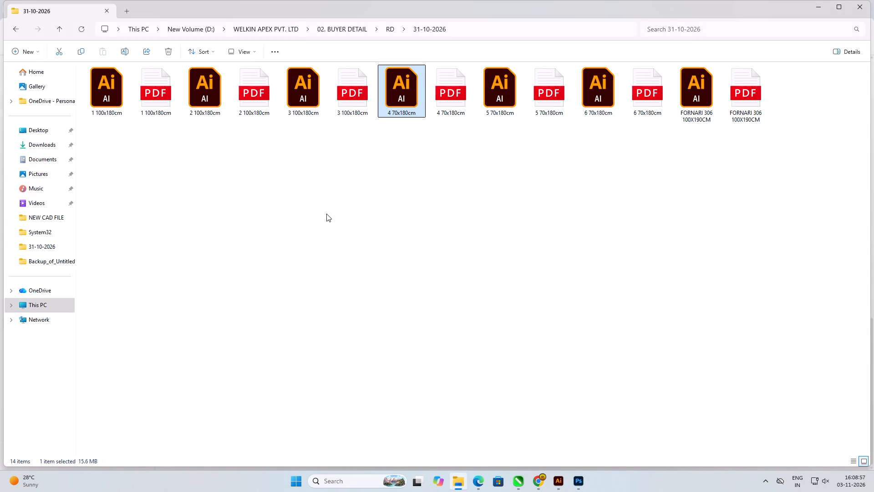
click(331, 212)
click(416, 108)
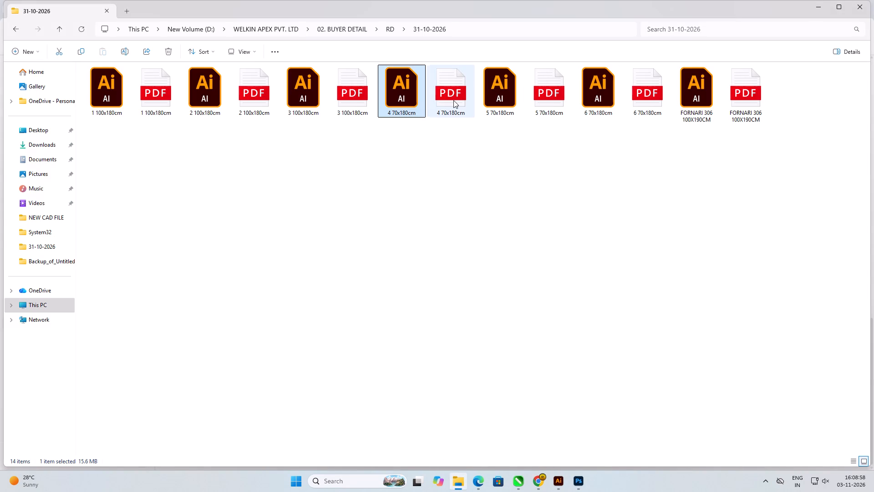
double_click(453, 100)
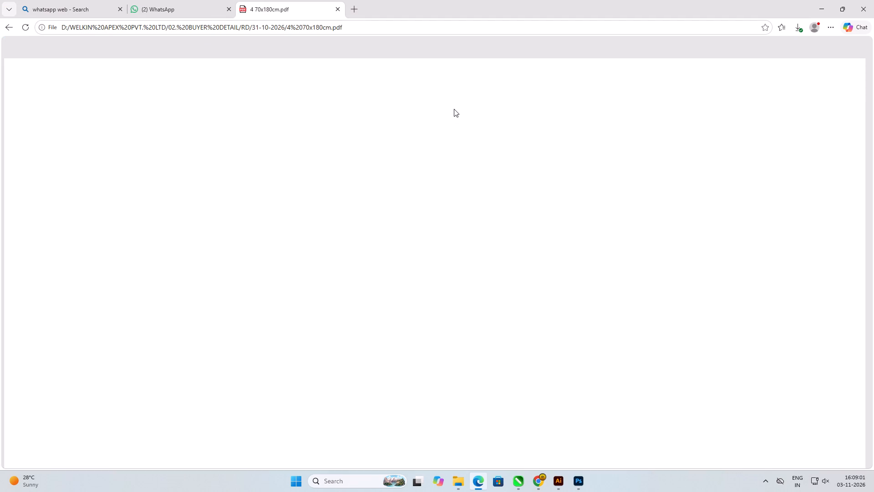
scroll(451, 142, up, 5)
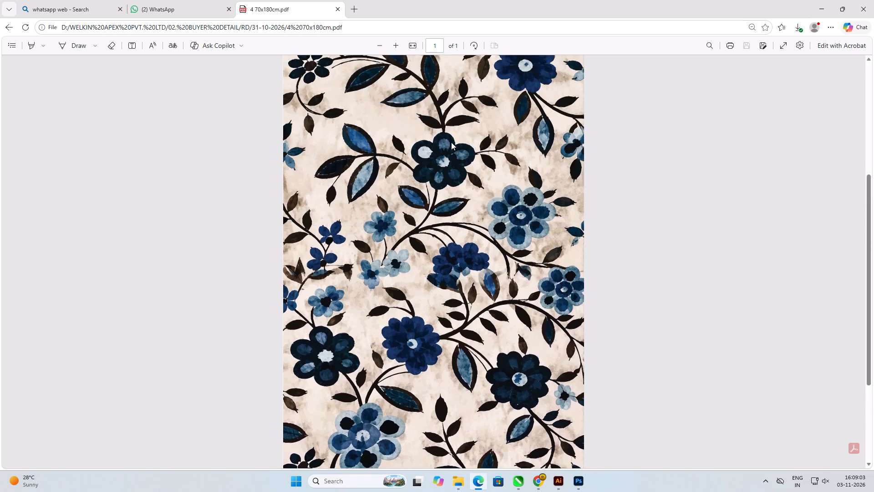
scroll(451, 142, up, 1)
scroll(377, 122, down, 7)
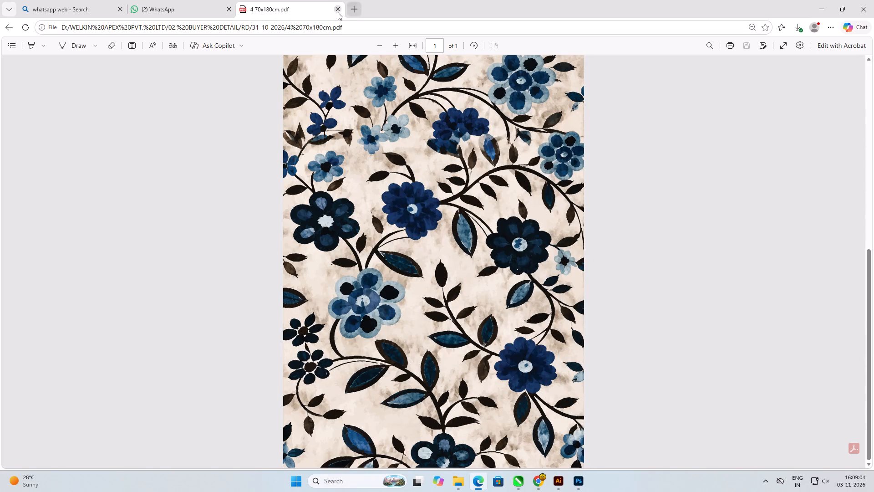